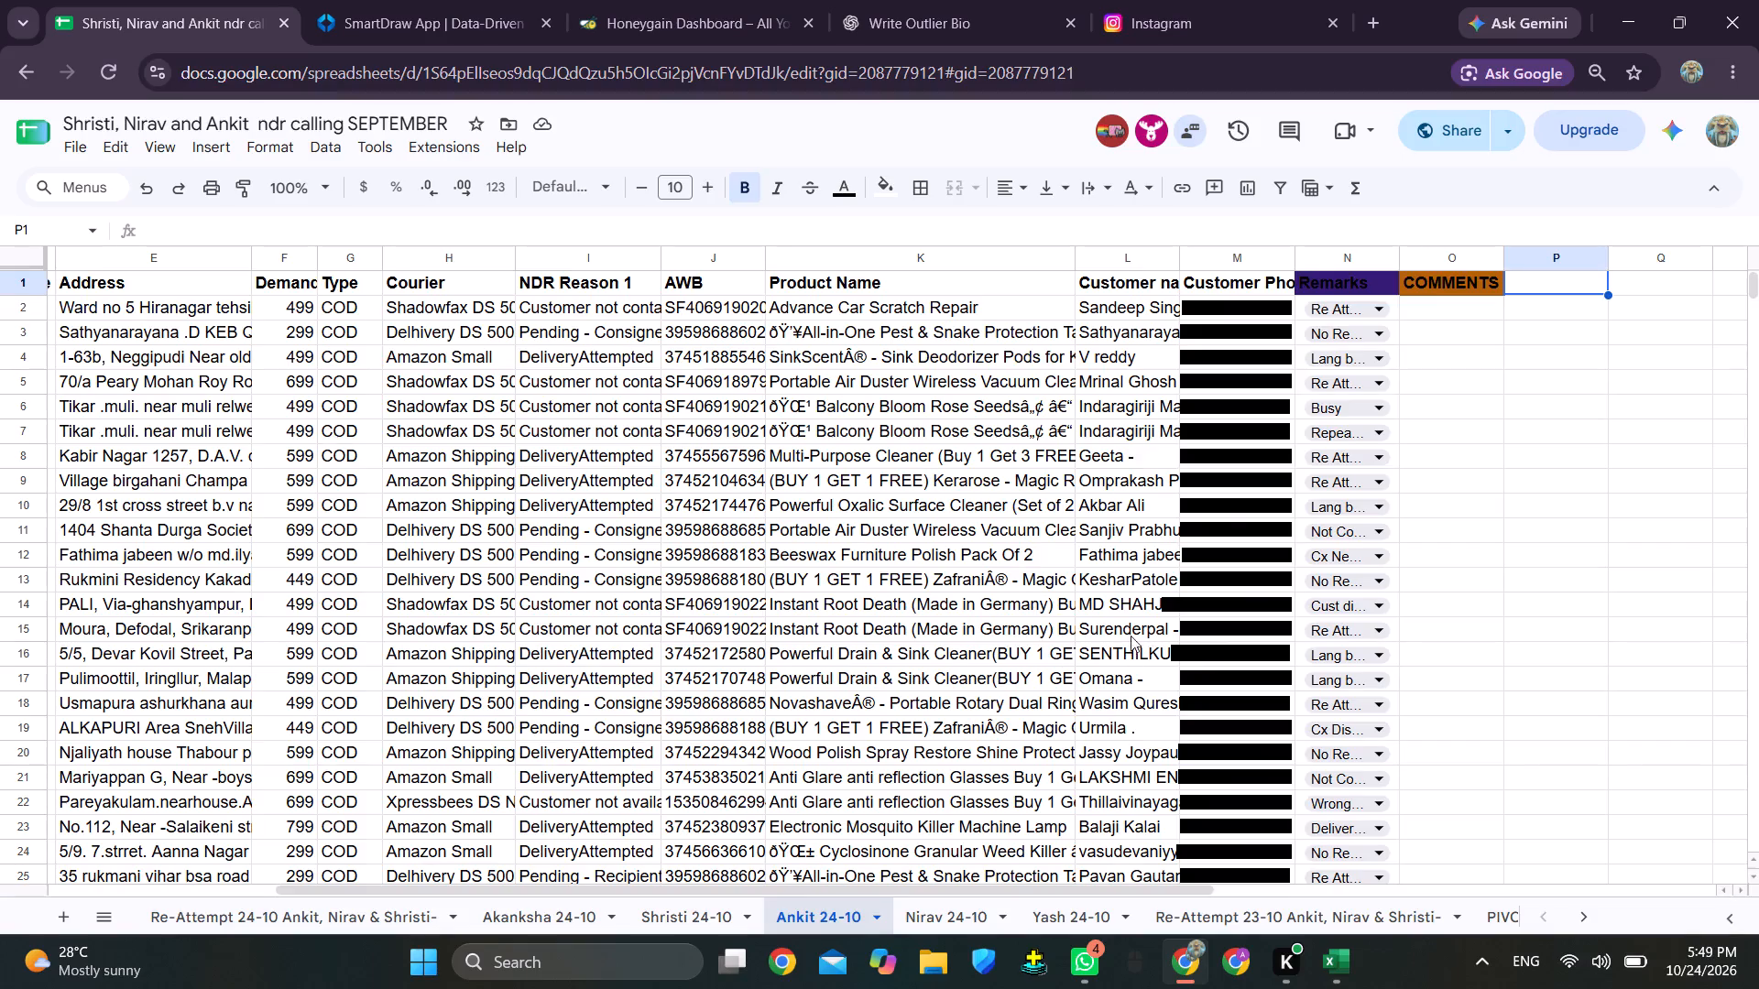
Insert a new blank sheet directly after the Re-Attempt 24-10 sheet.
left_click(552, 917)
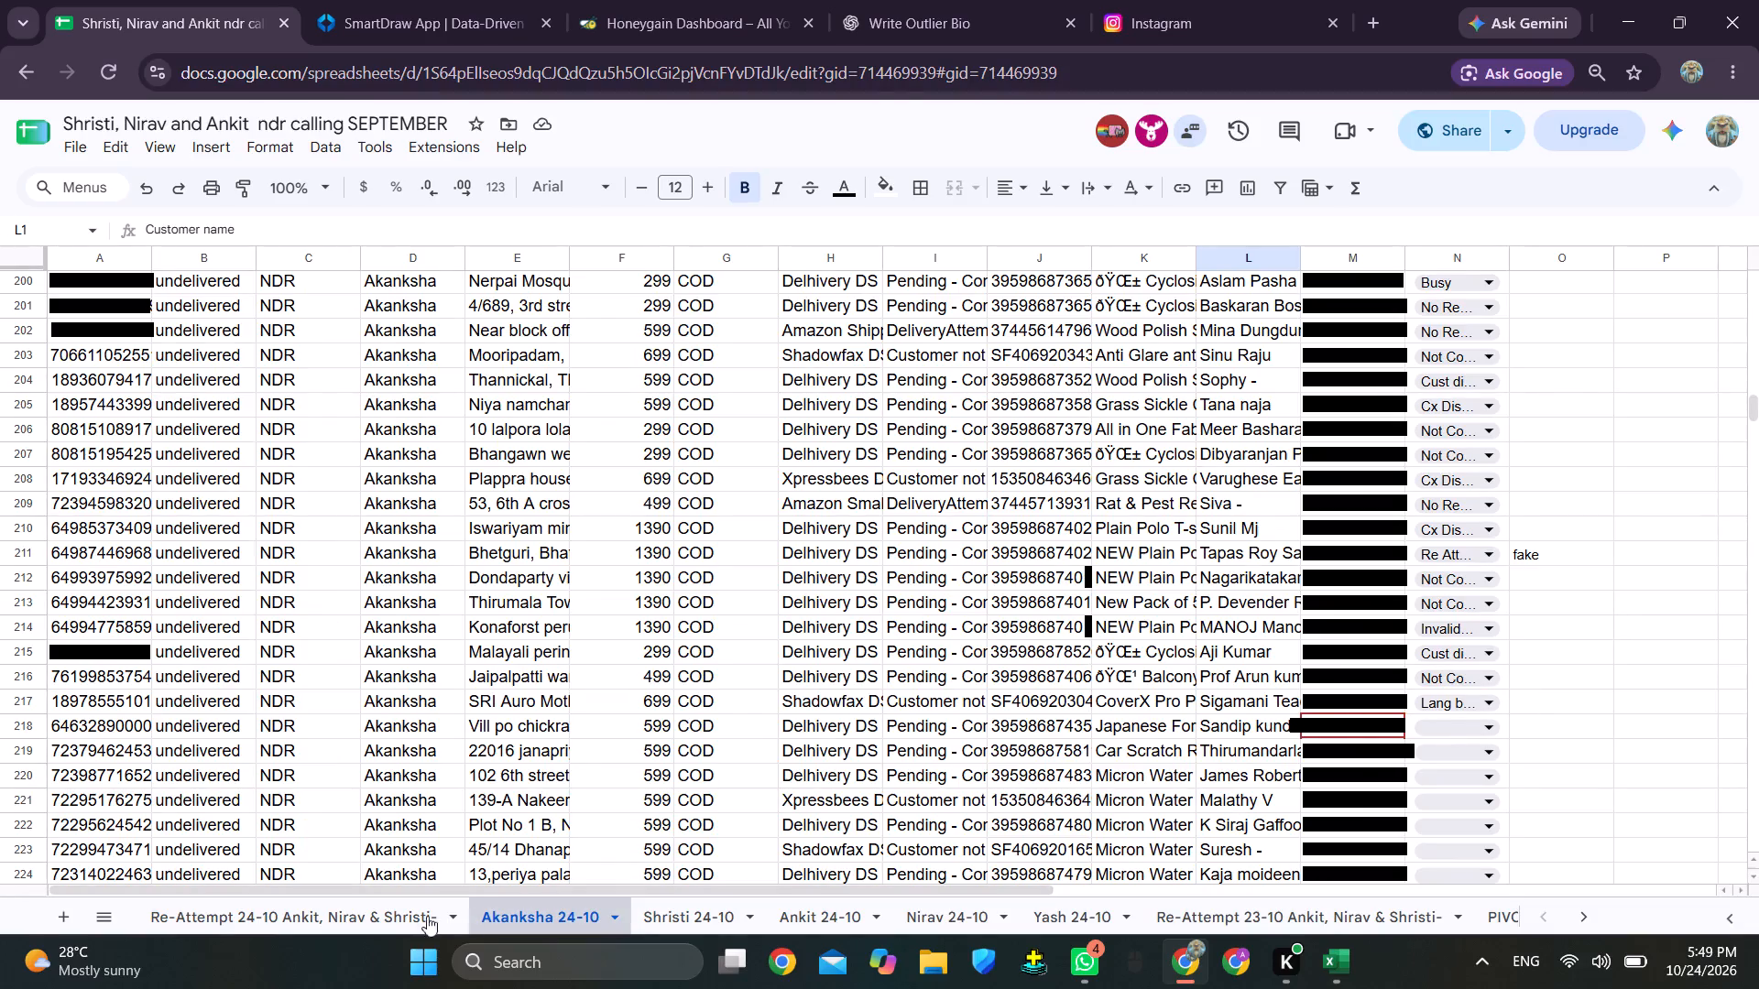
left_click(379, 907)
scroll(854, 412, "down", 7)
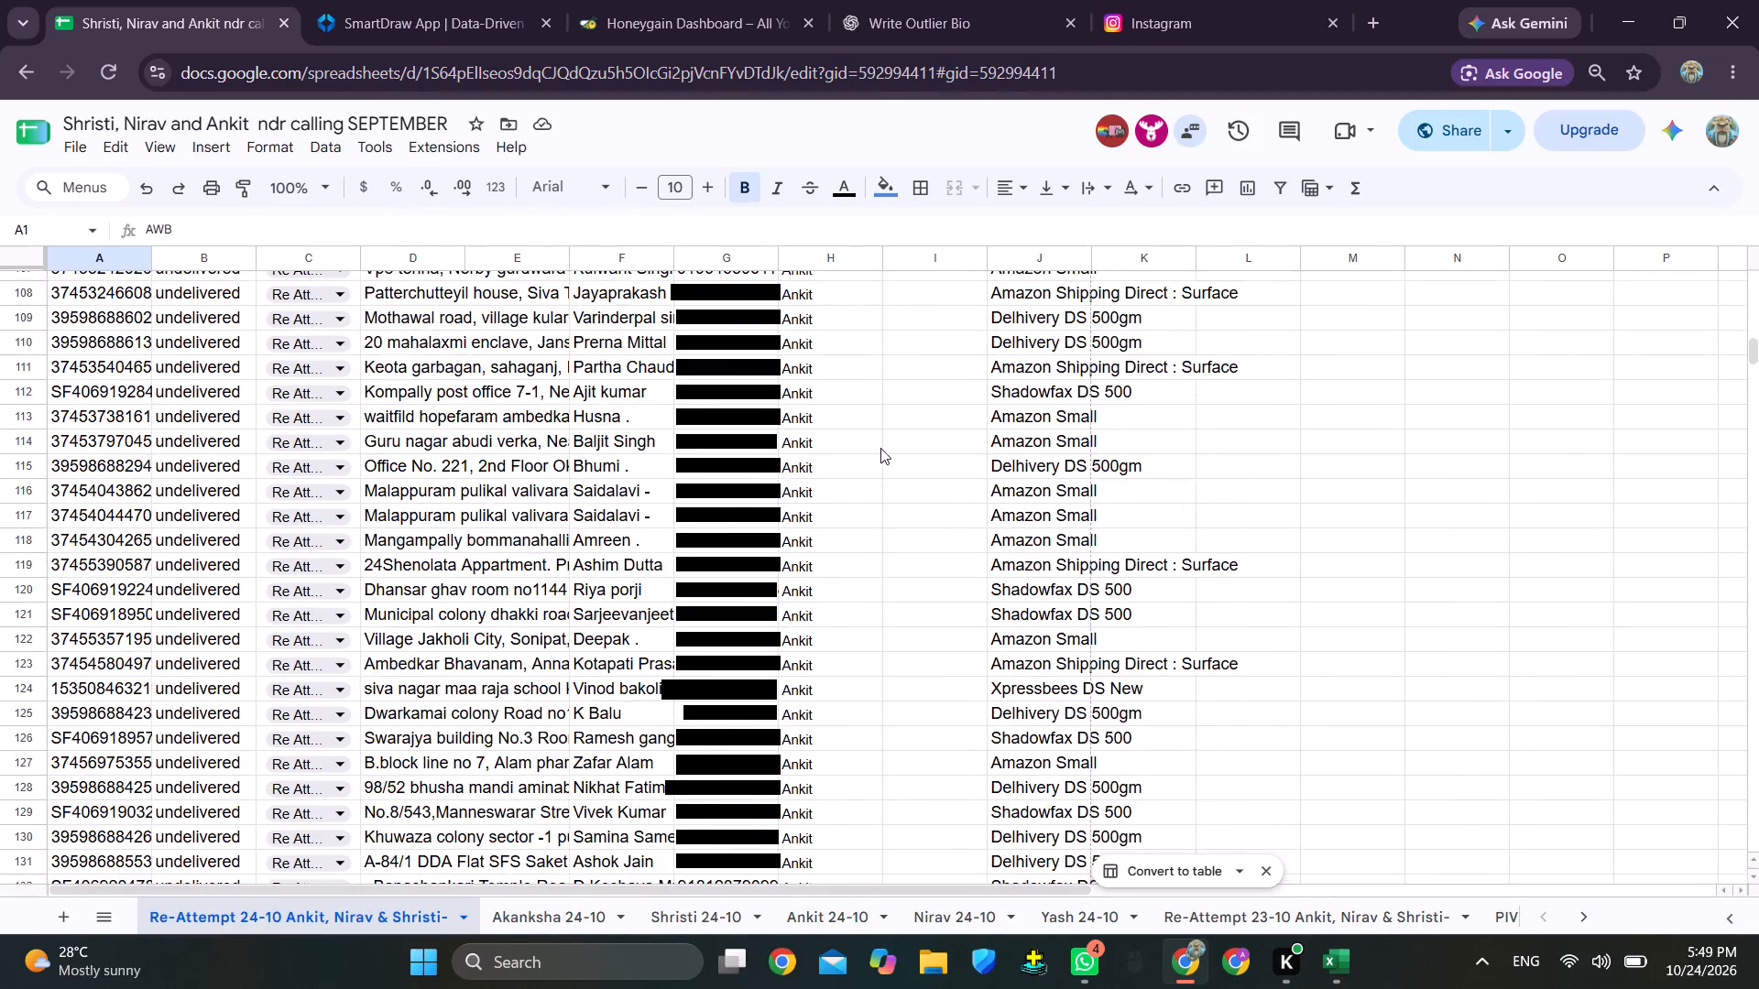
scroll(881, 457, "down", 16)
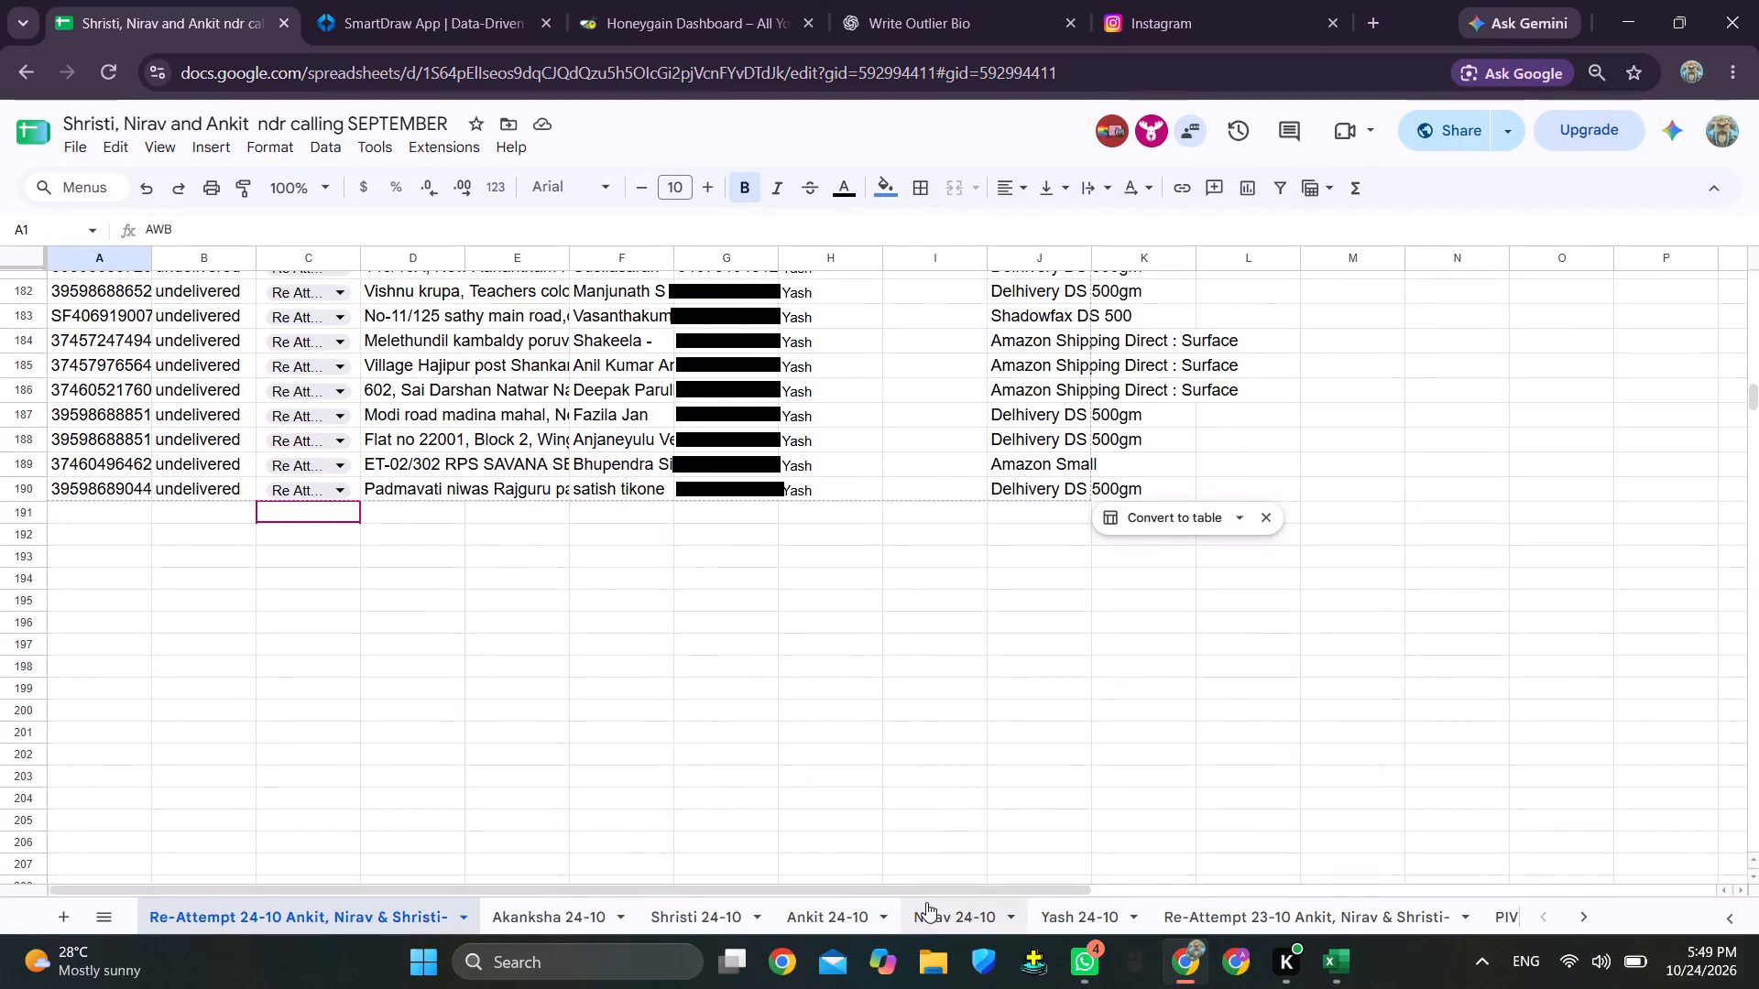
left_click(65, 916)
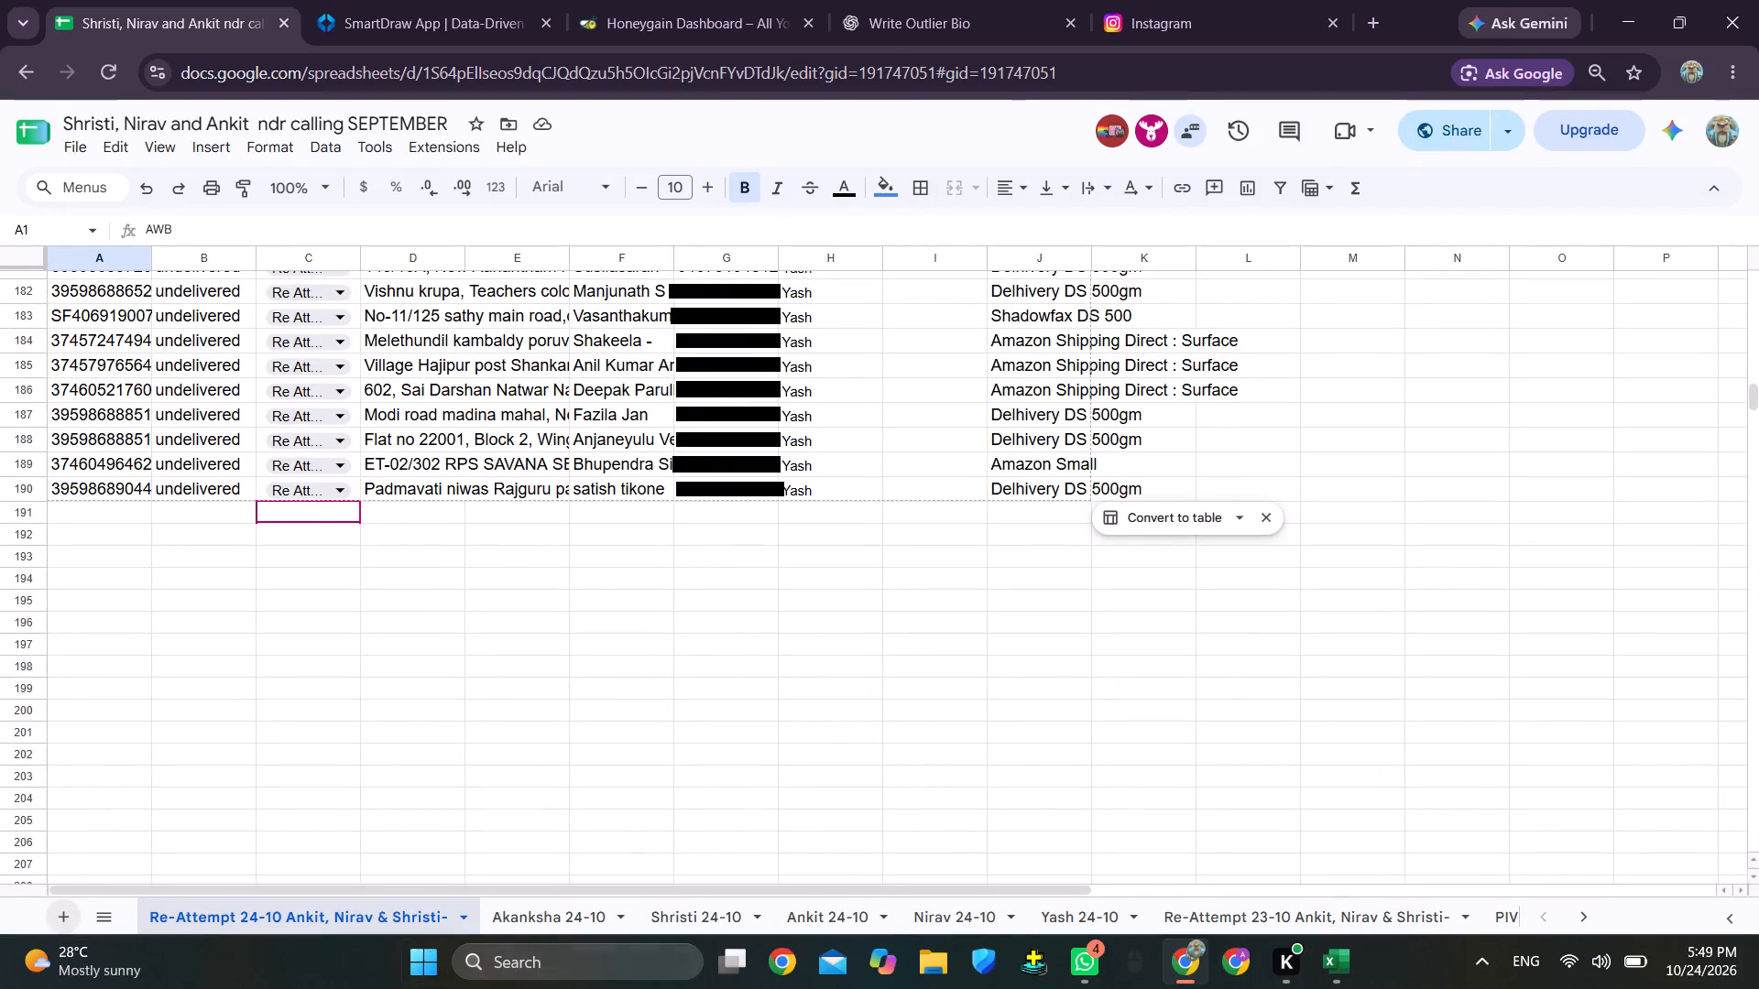
Rename the new sheet as PIVOT OF ALL 24-10, reusing the name of the 23-10 pivot sheet.
scroll(1376, 913, "left", 1)
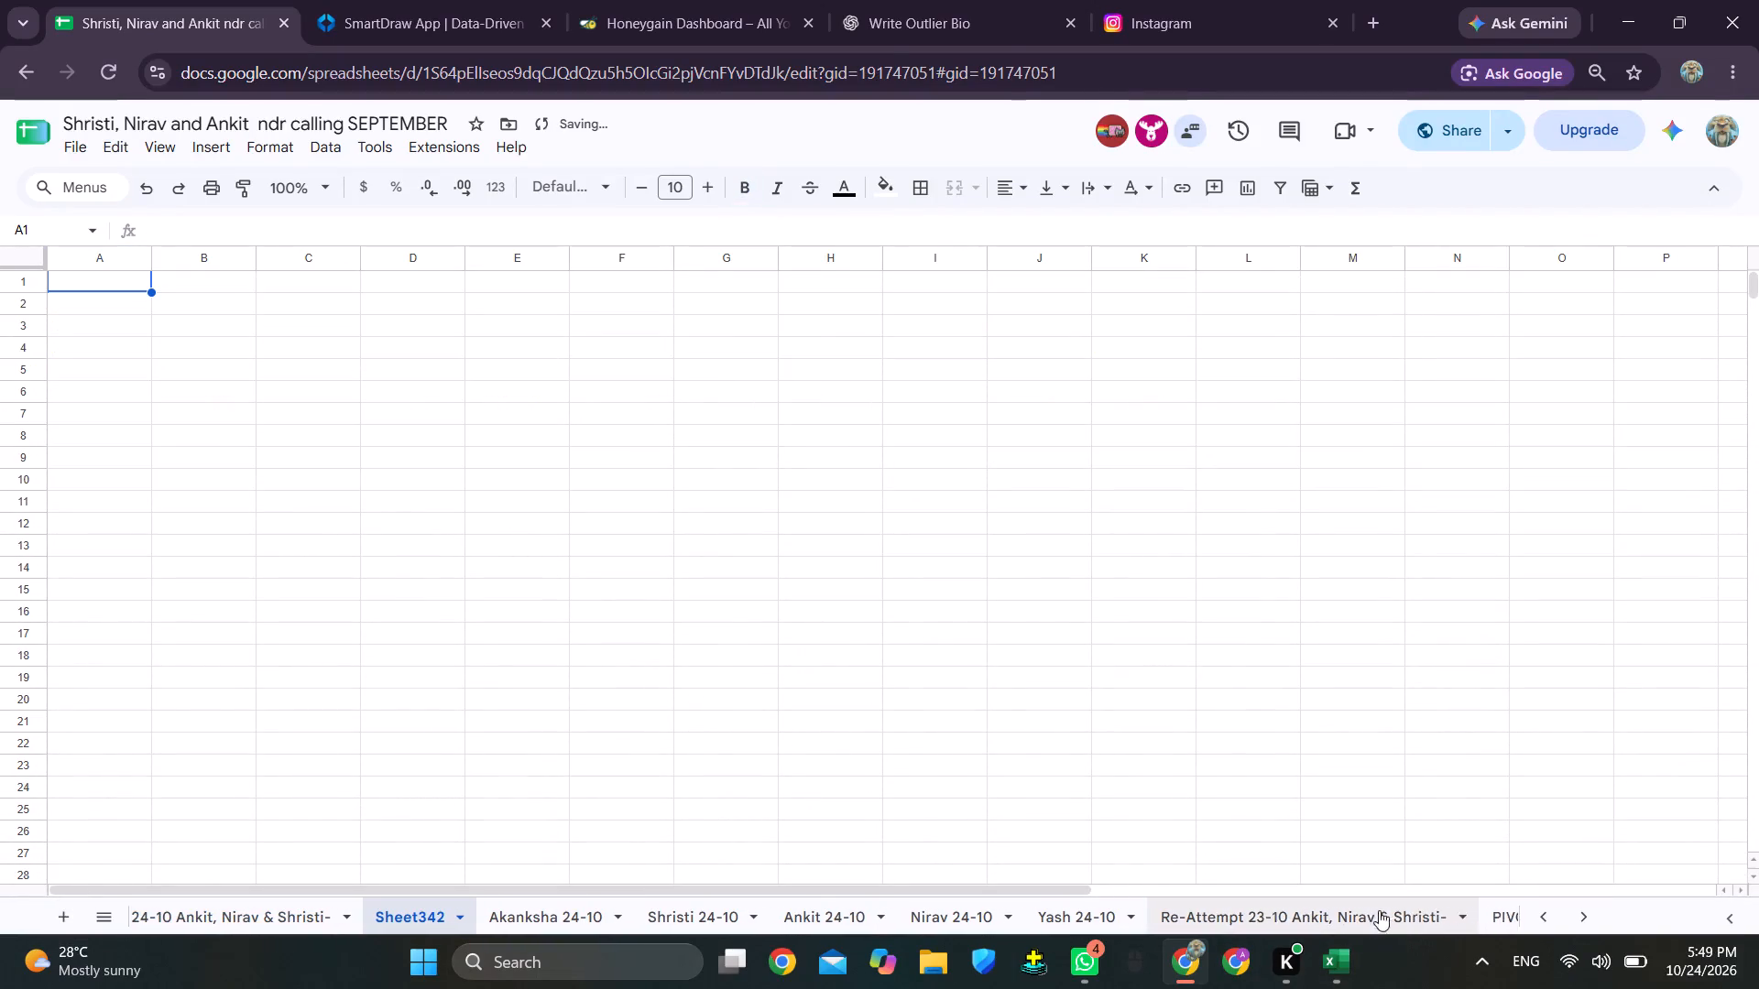
scroll(1379, 910, "left", 2)
double_click(1429, 908)
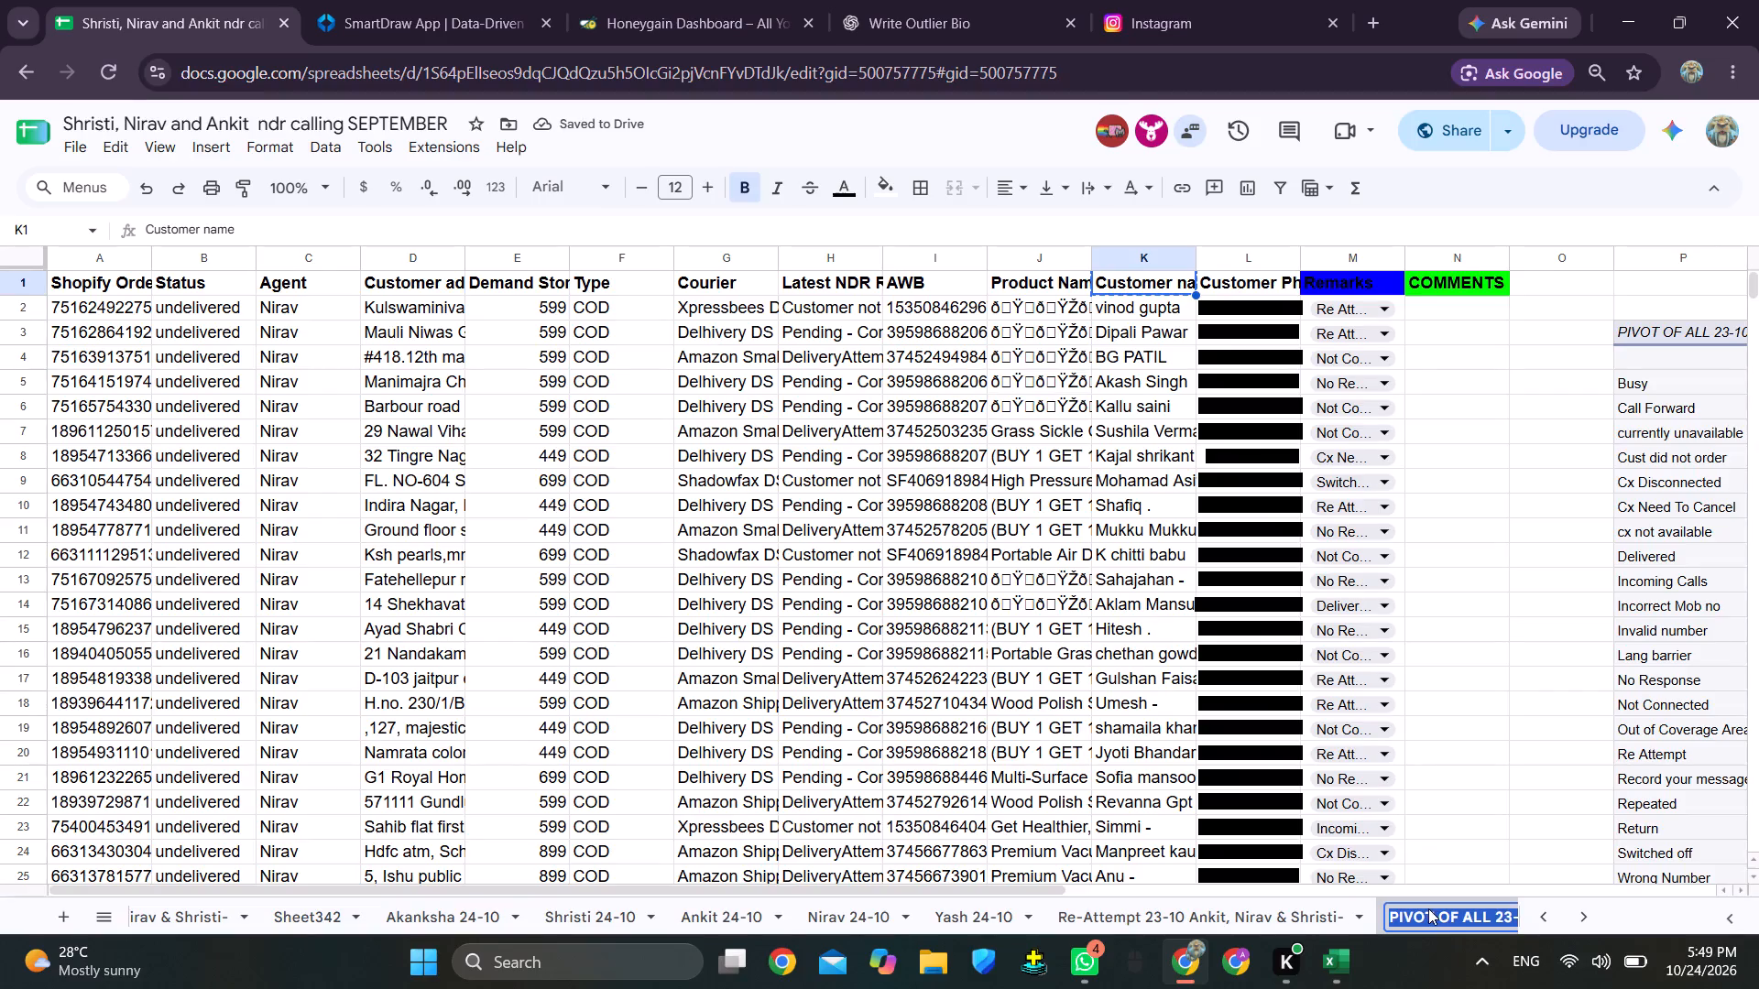
key("ctrl+c")
double_click(320, 911)
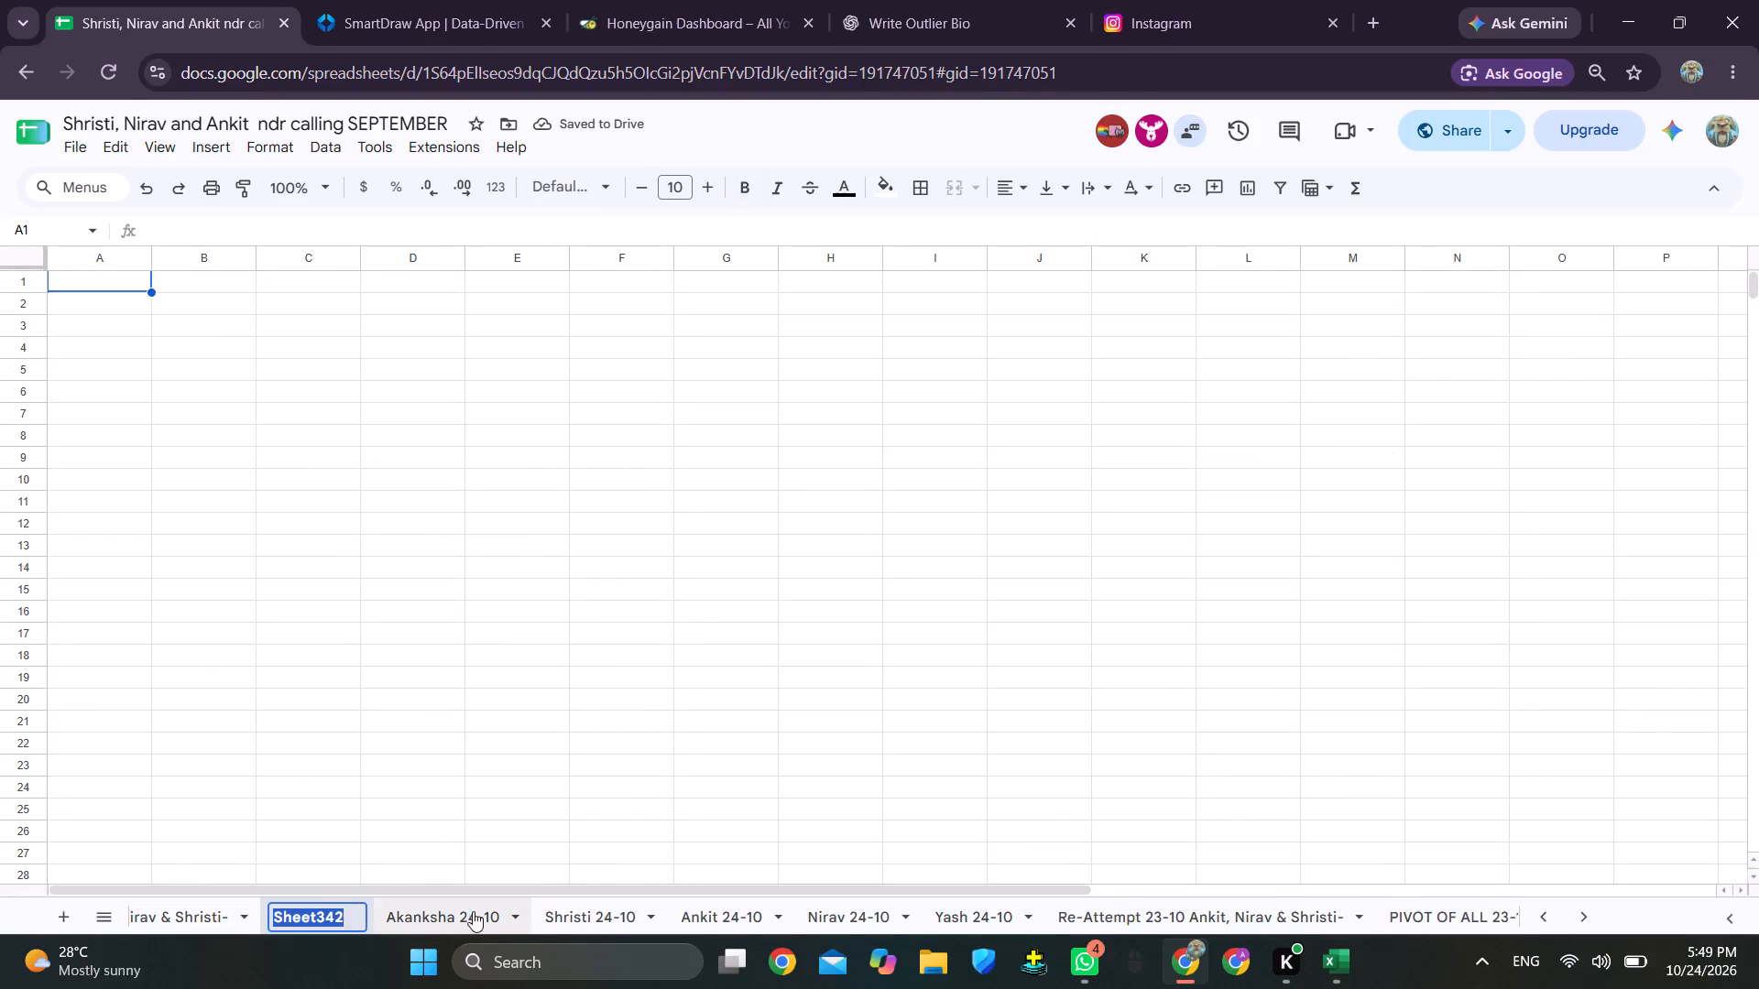
key("ctrl+v")
key("Left")
key("Left")
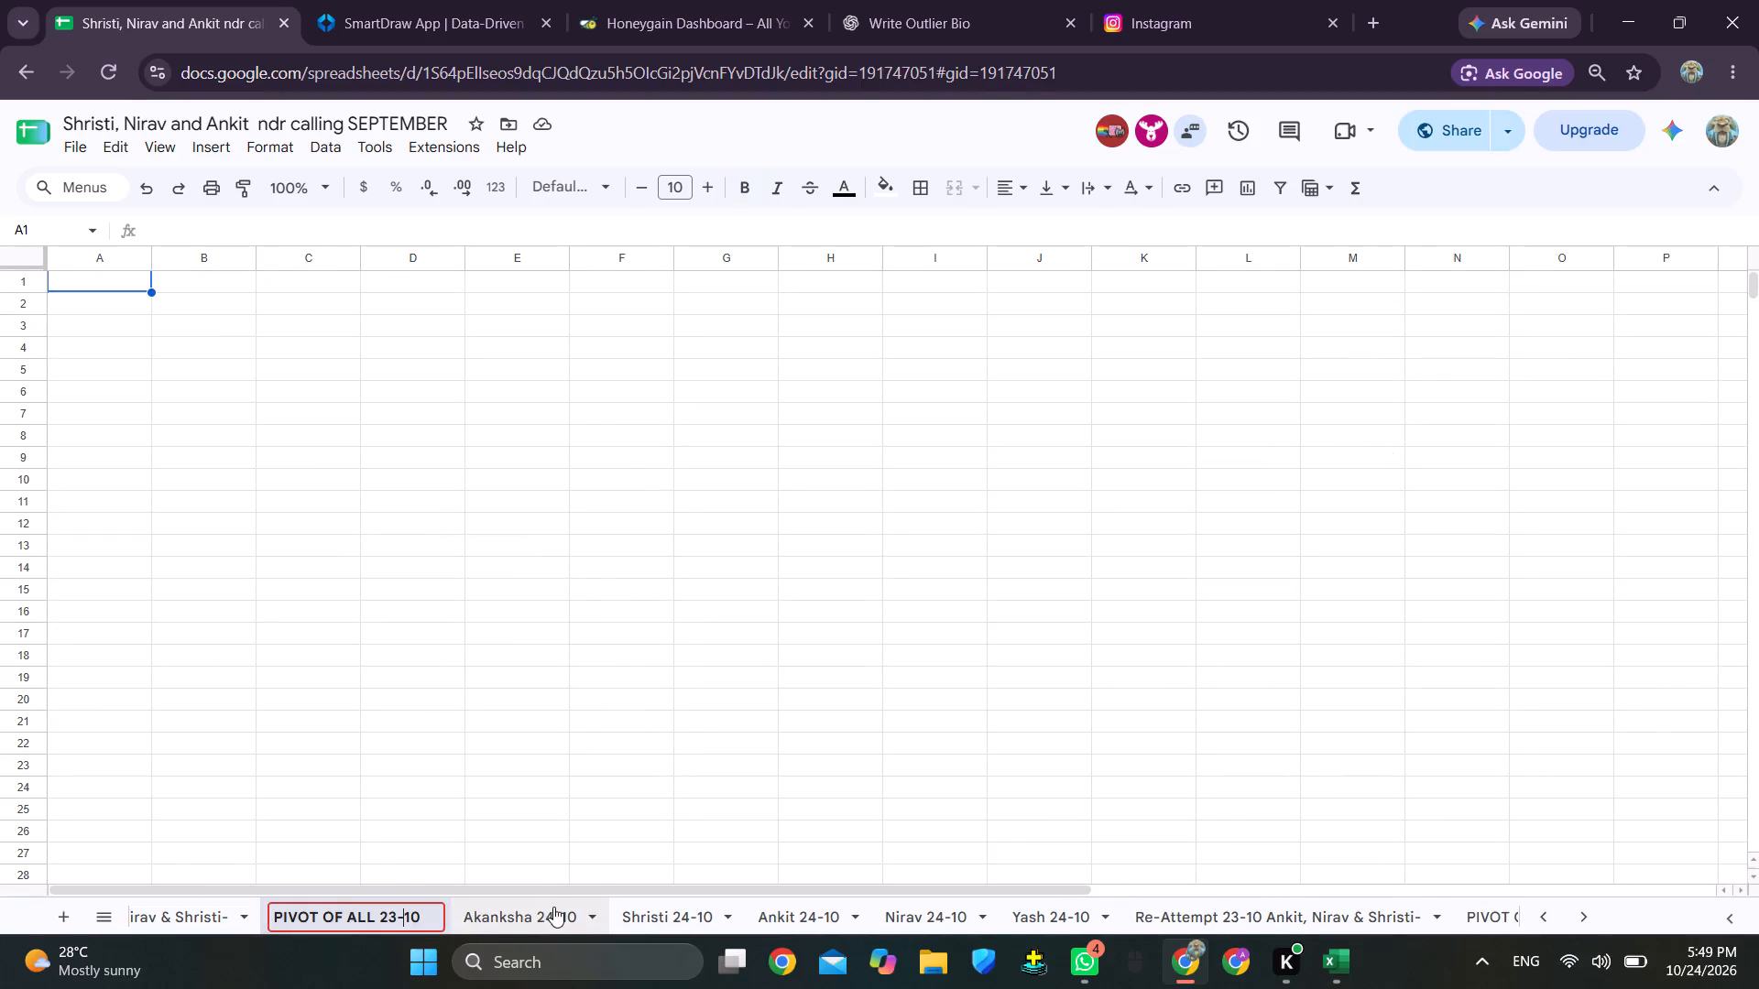
key("Left")
key("BackSpace")
key("4")
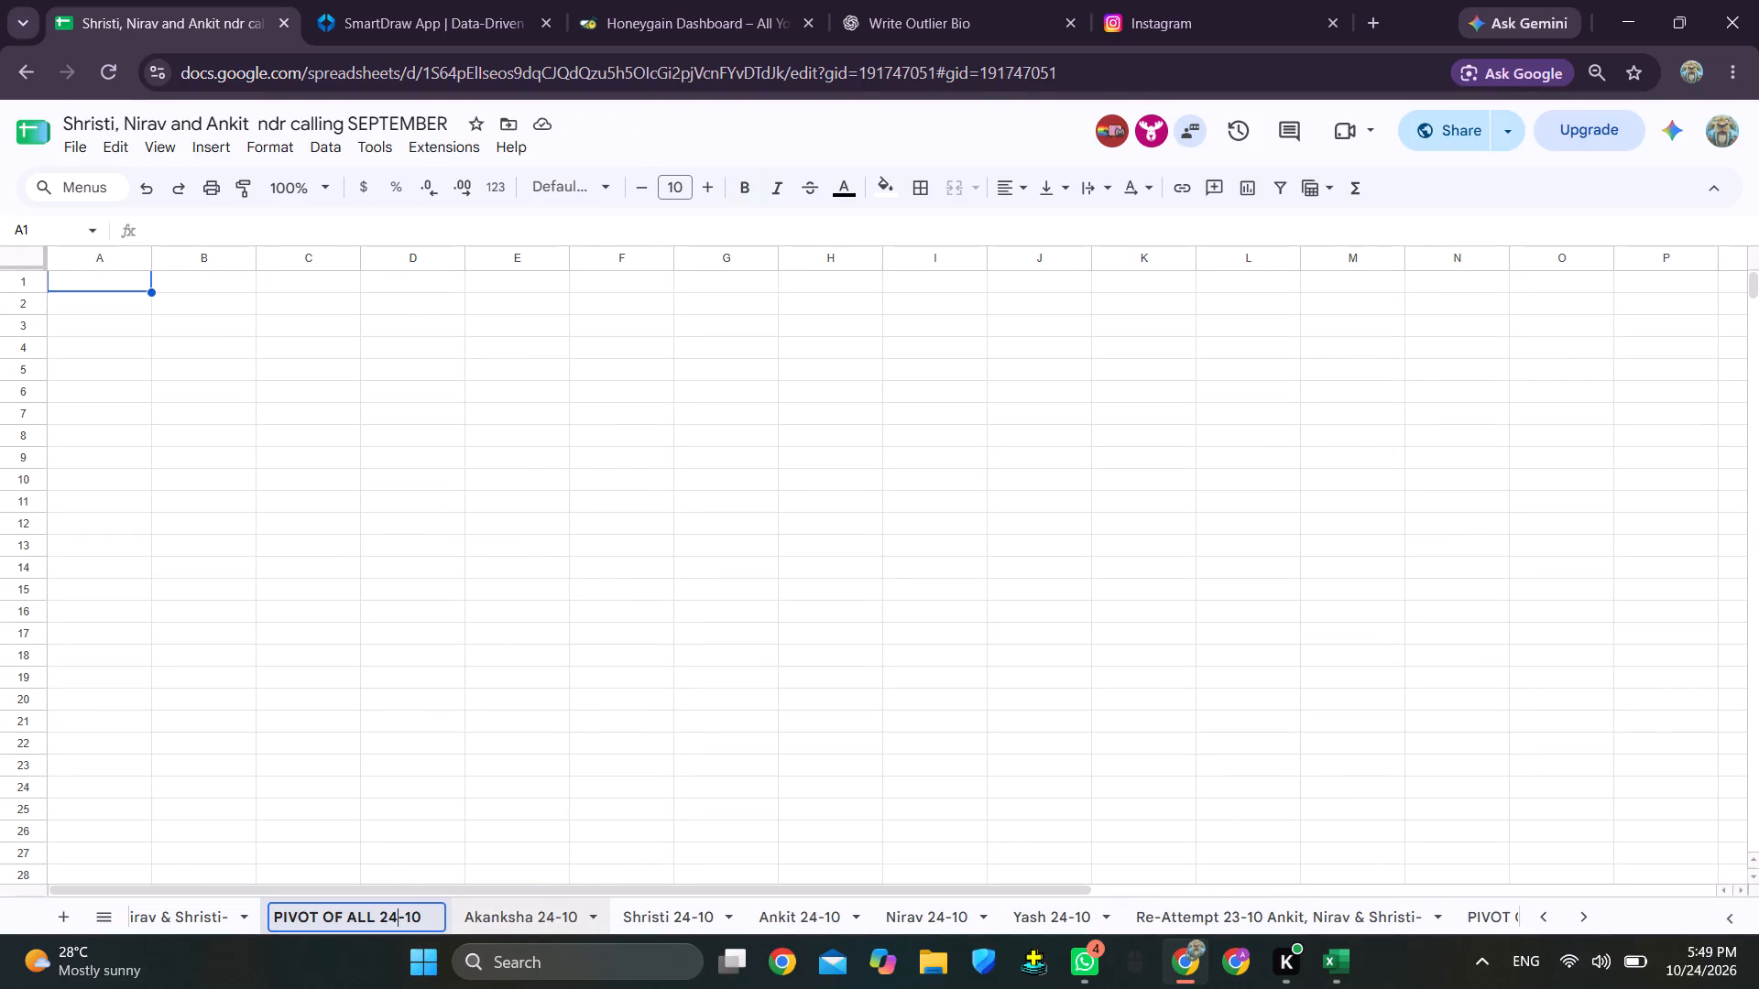
left_click(114, 277)
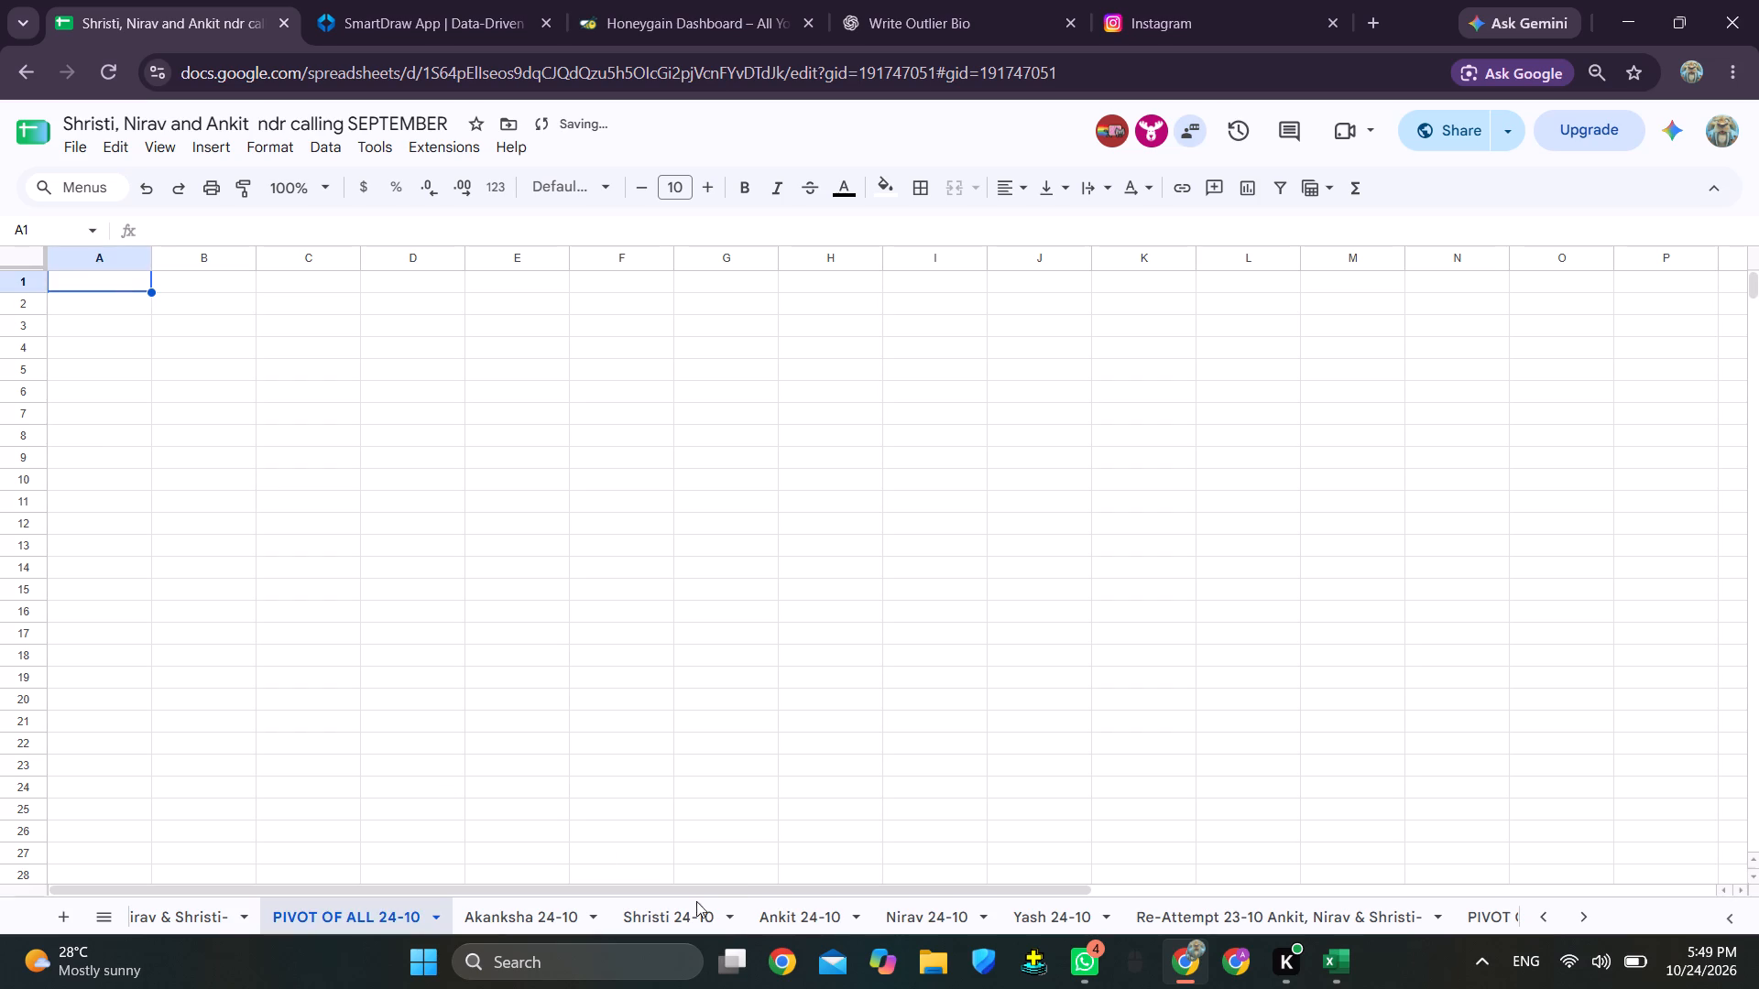
Move the WEEK 43 DATA sheet directly after PIVOT OF ALL 24-10.
scroll(1111, 924, "left", 4)
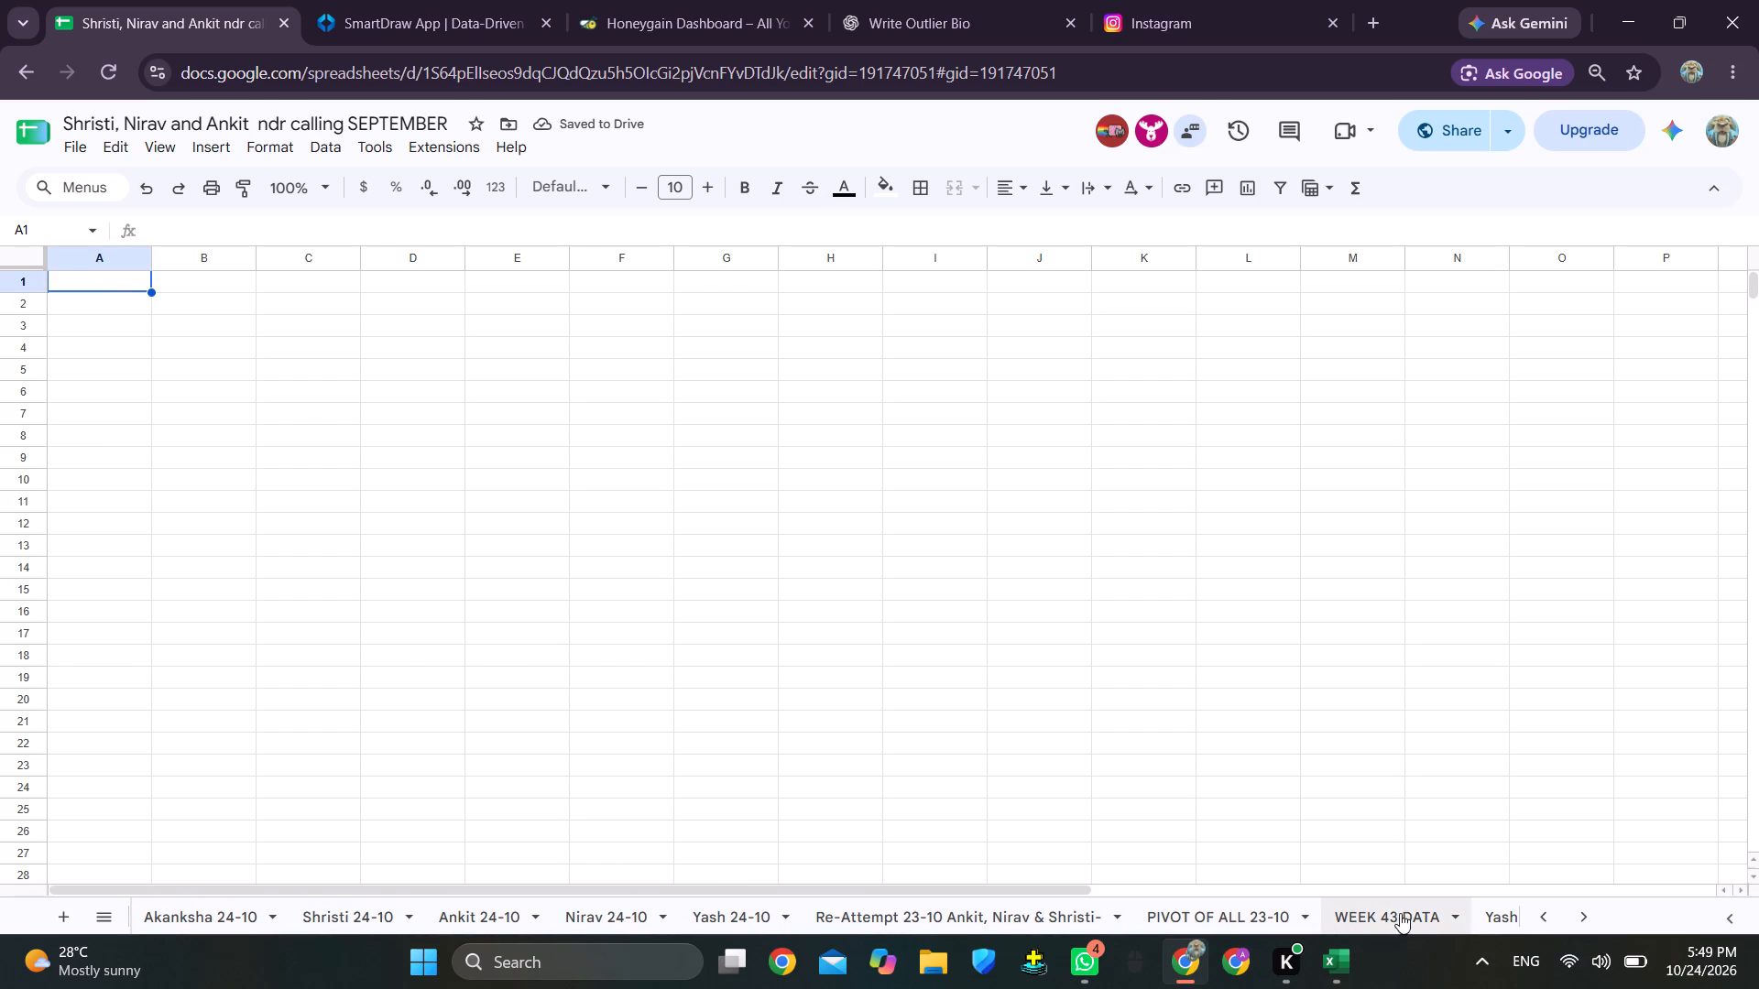
left_click_drag(1400, 913, 208, 941)
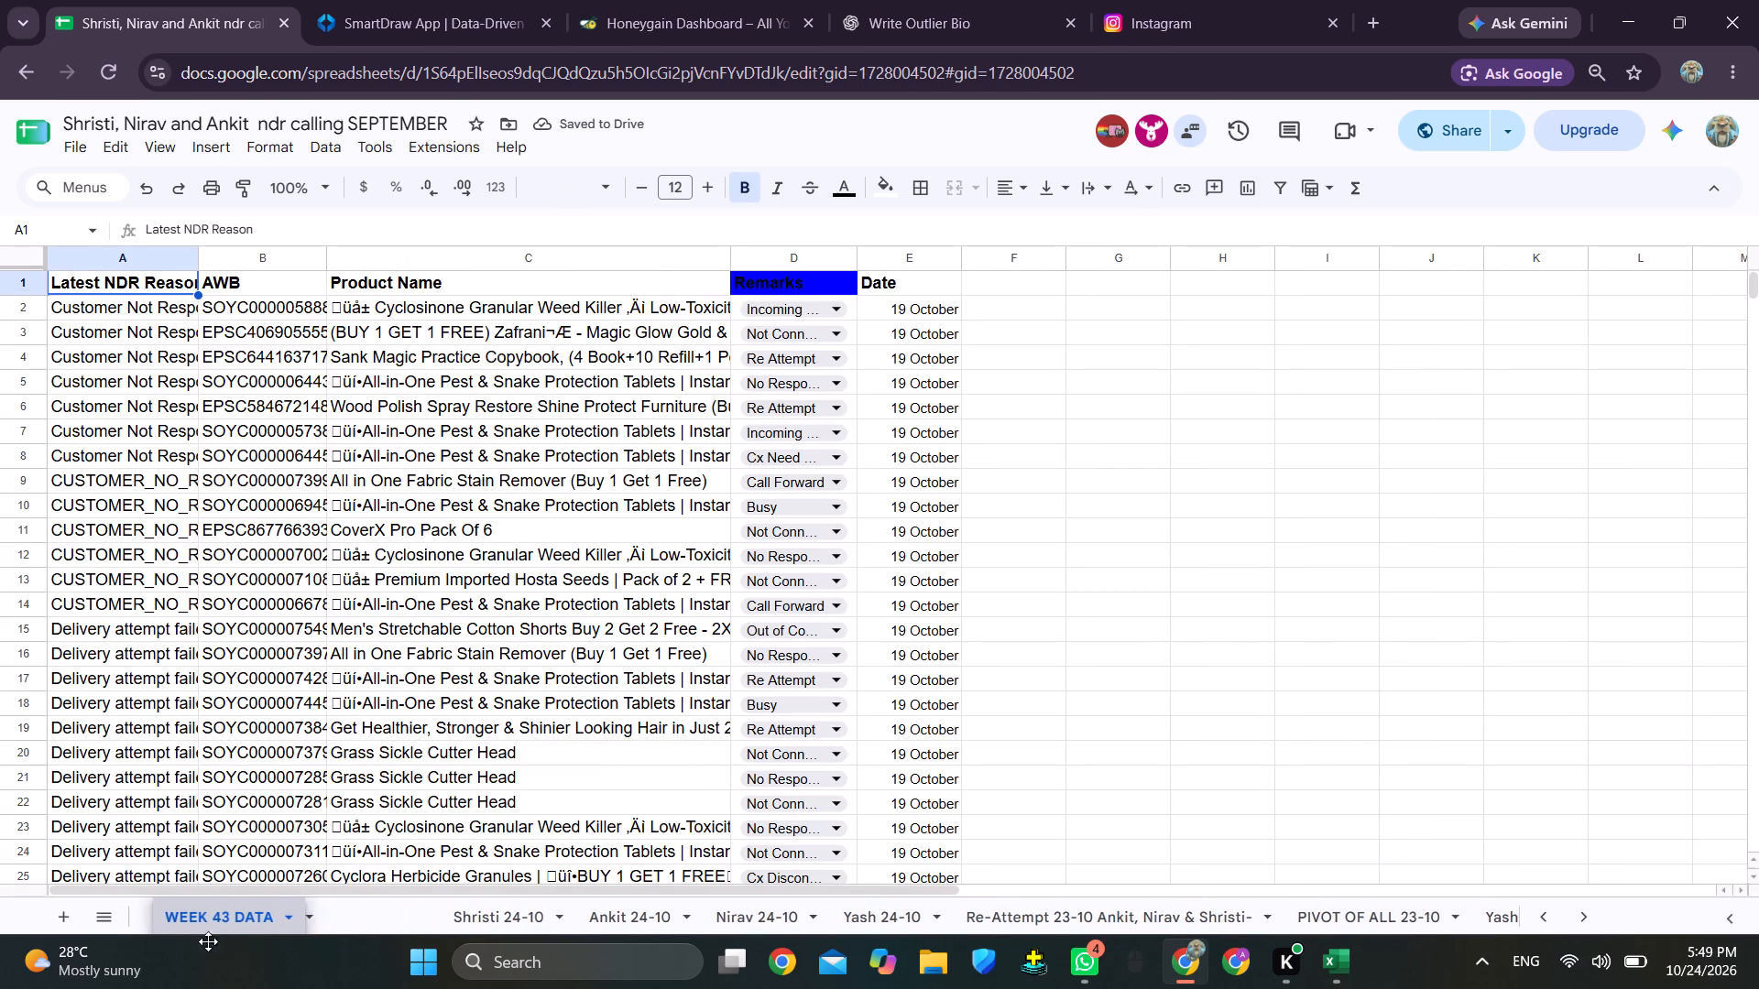
left_click_drag(208, 941, 192, 942)
scroll(377, 920, "right", 9)
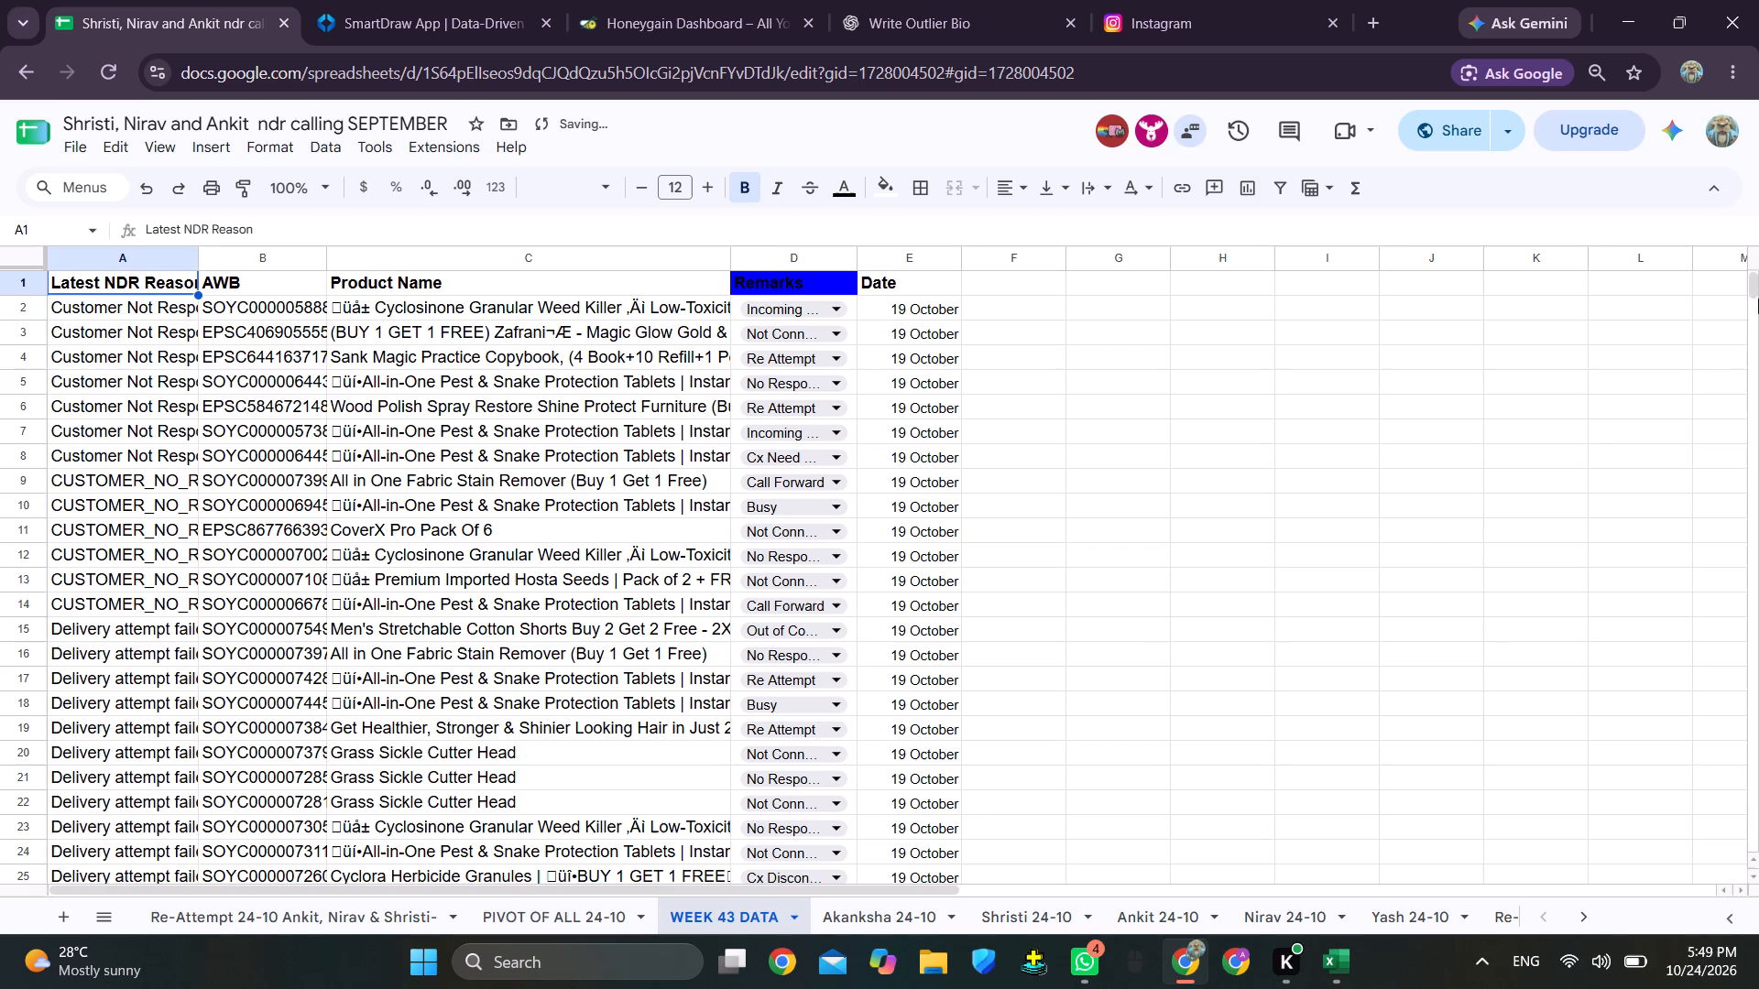
Add 1000 more rows at the bottom of the WEEK 43 DATA sheet and return to the end of its data.
left_click_drag(1754, 288, 1758, 739)
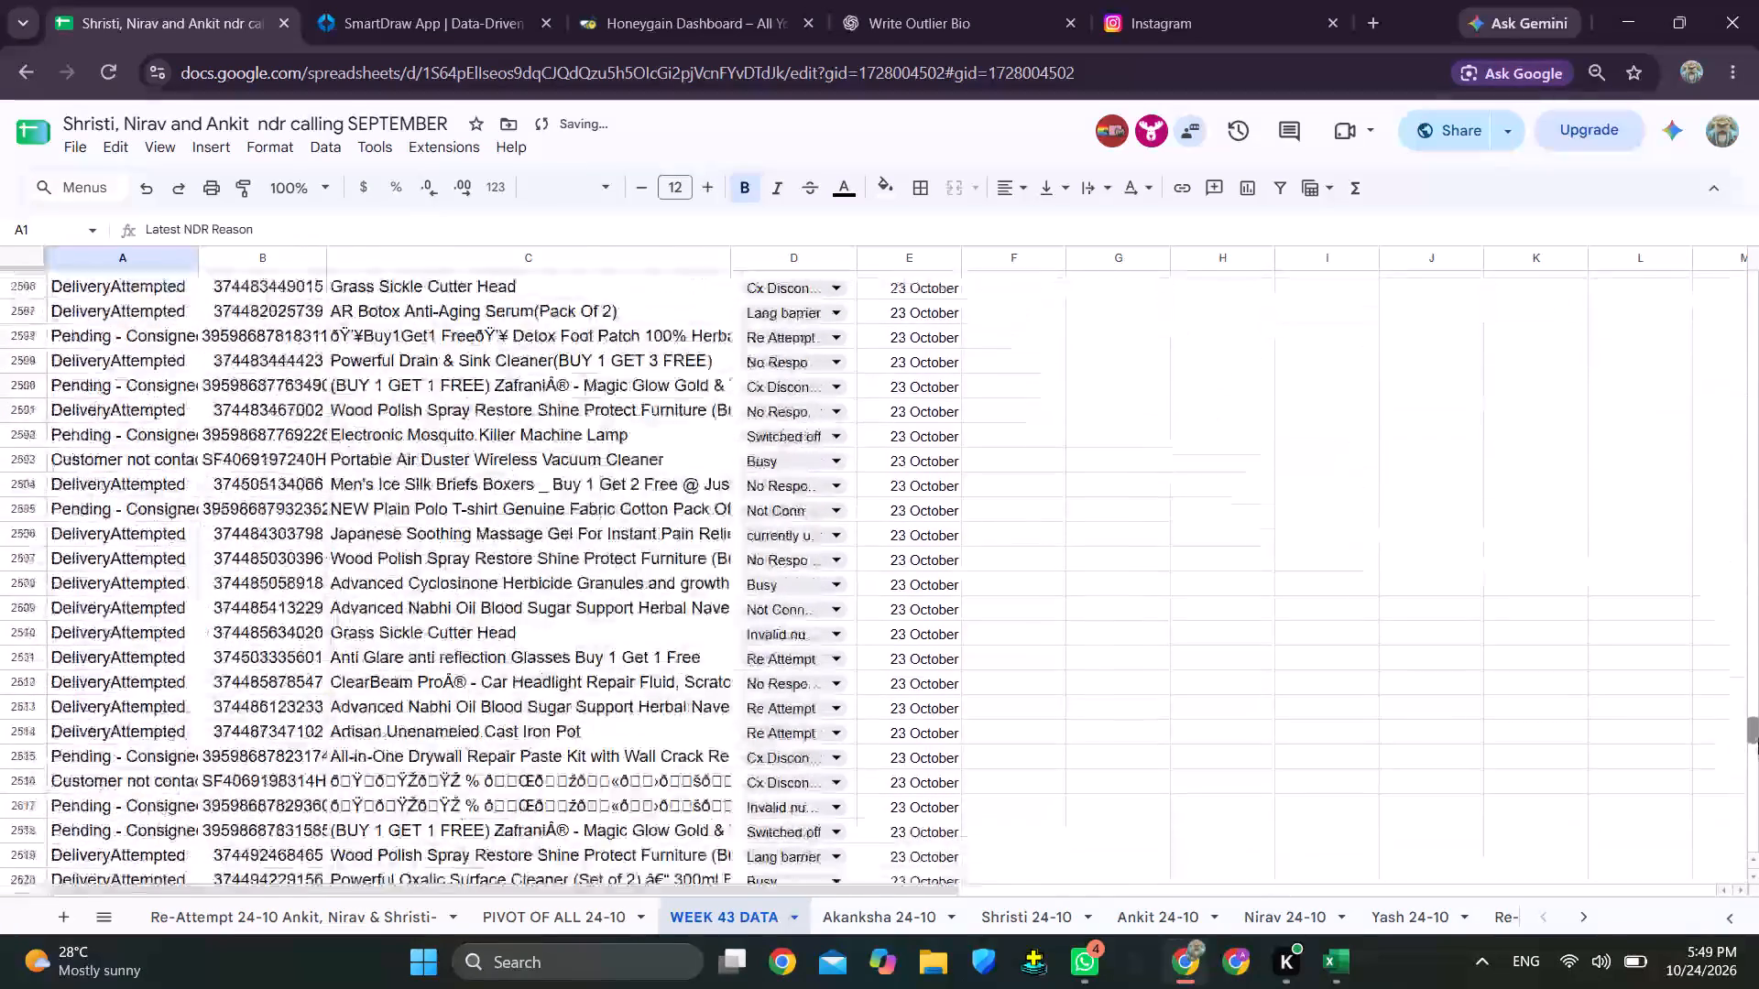
left_click_drag(1758, 739, 1758, 790)
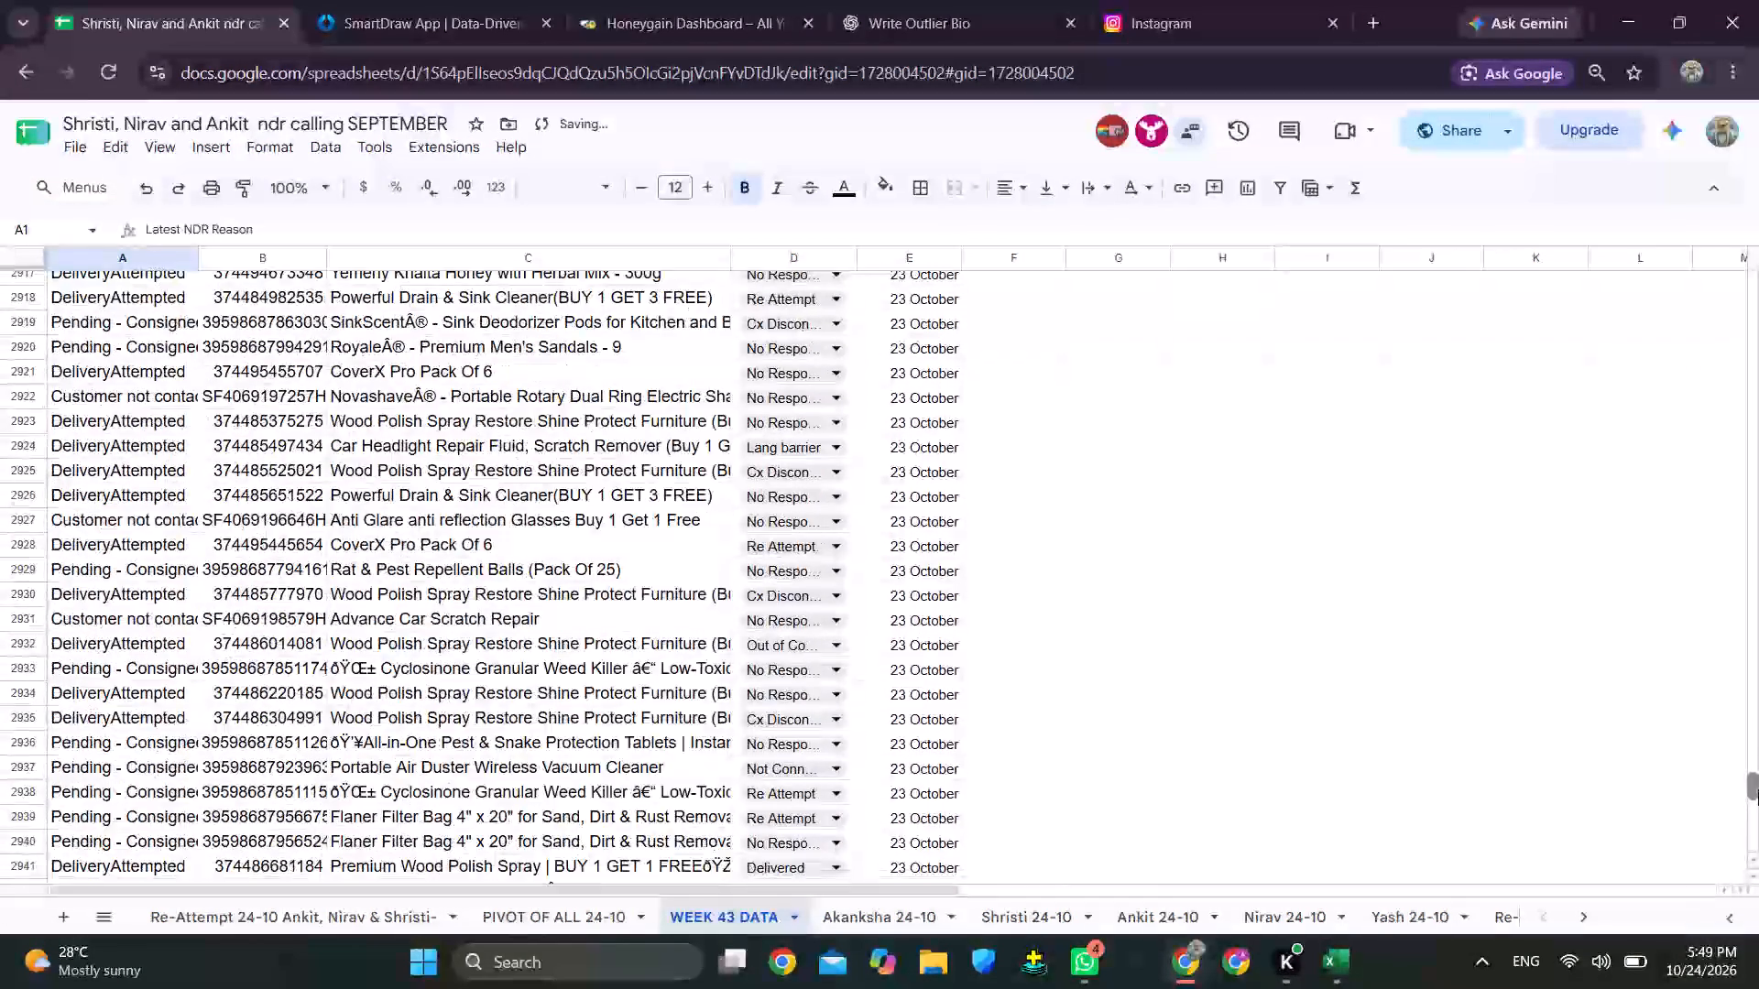
left_click_drag(1758, 790, 1758, 835)
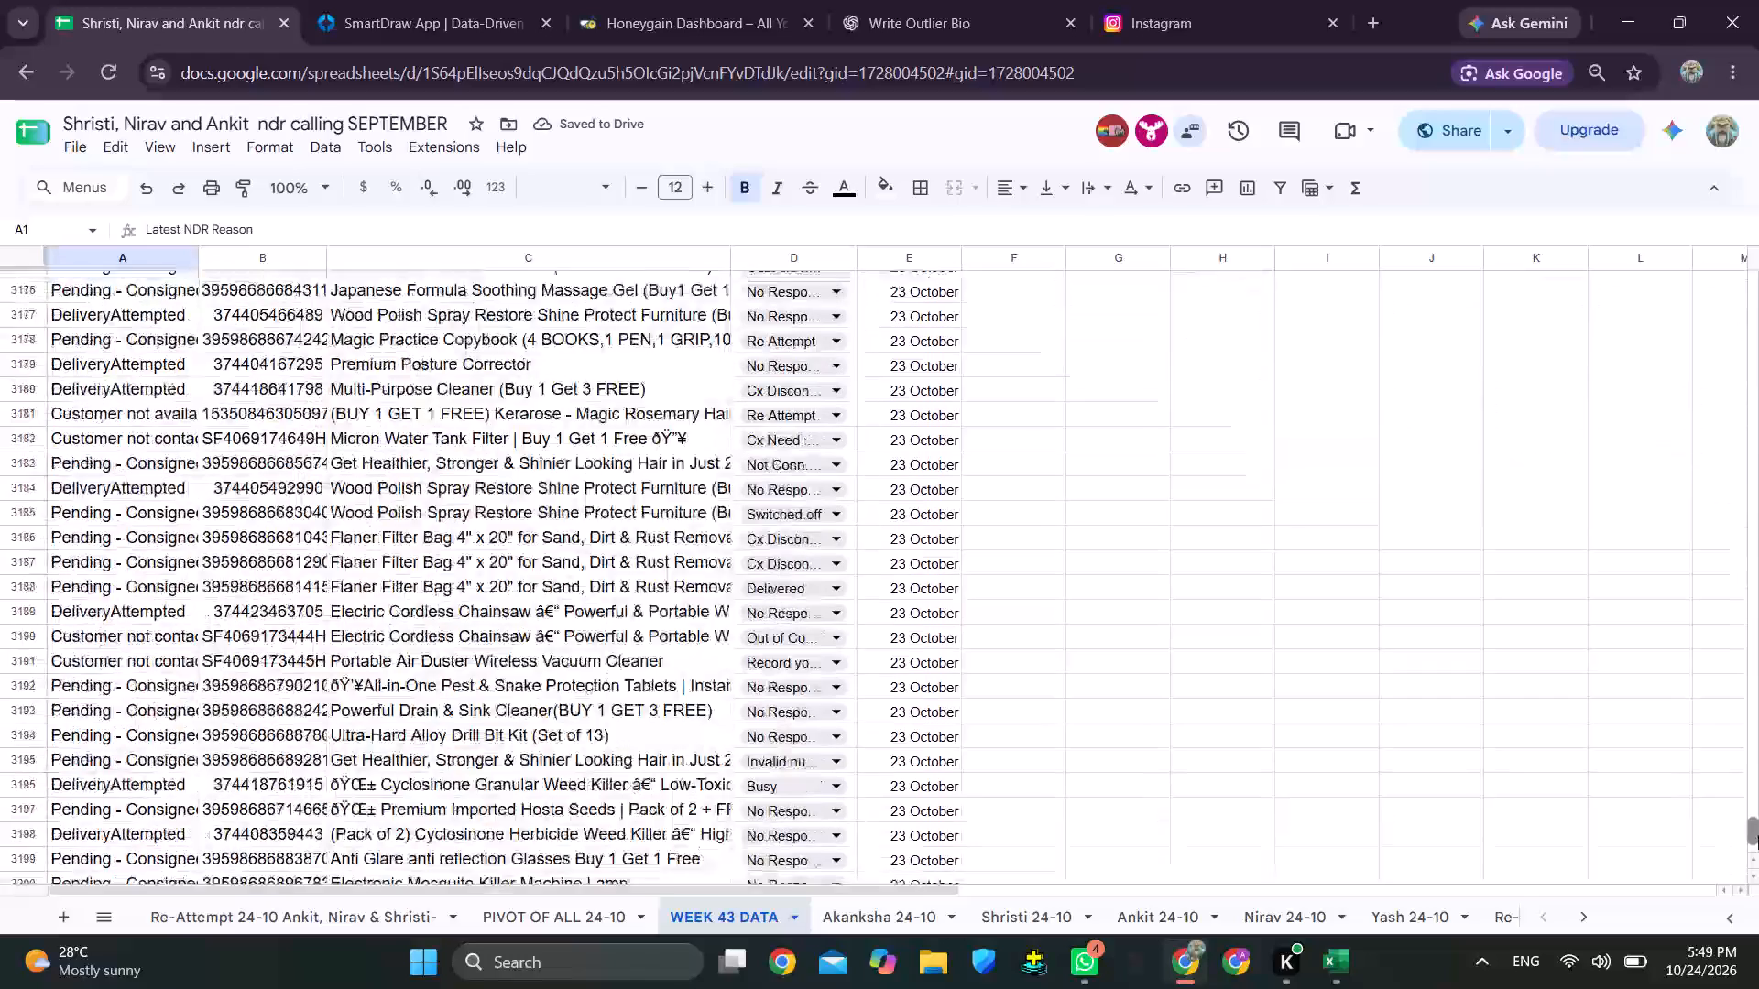
left_click_drag(1758, 835, 1758, 845)
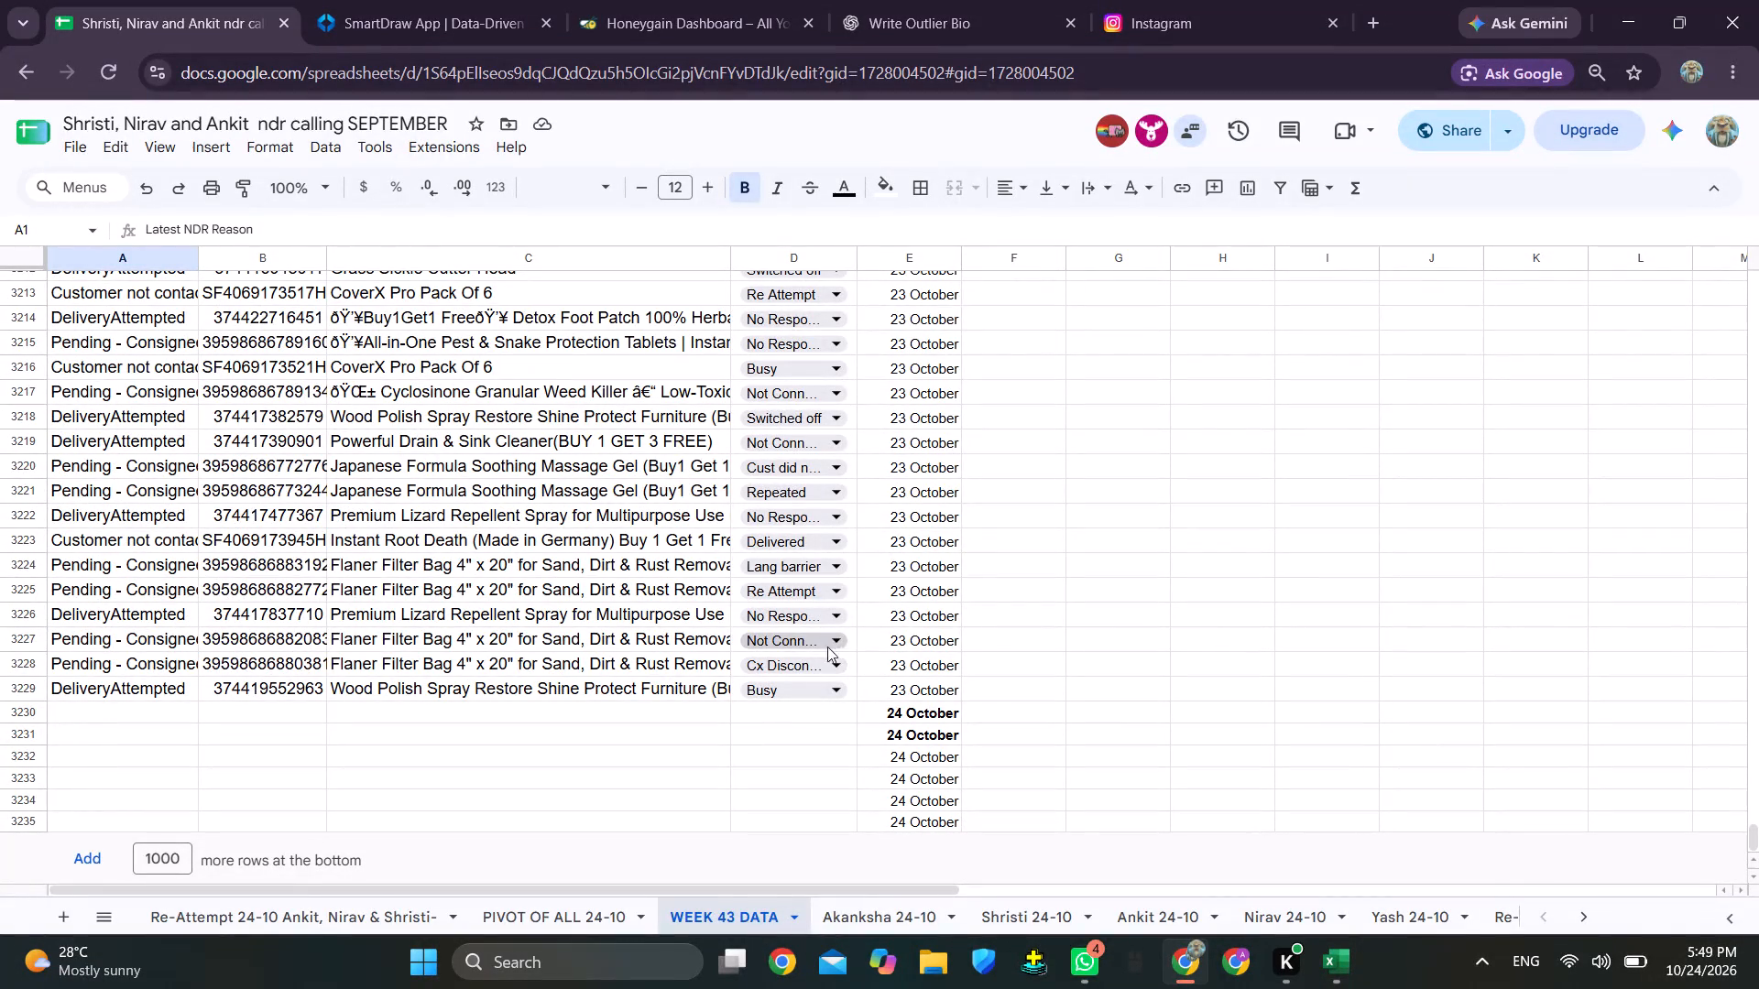
left_click(95, 866)
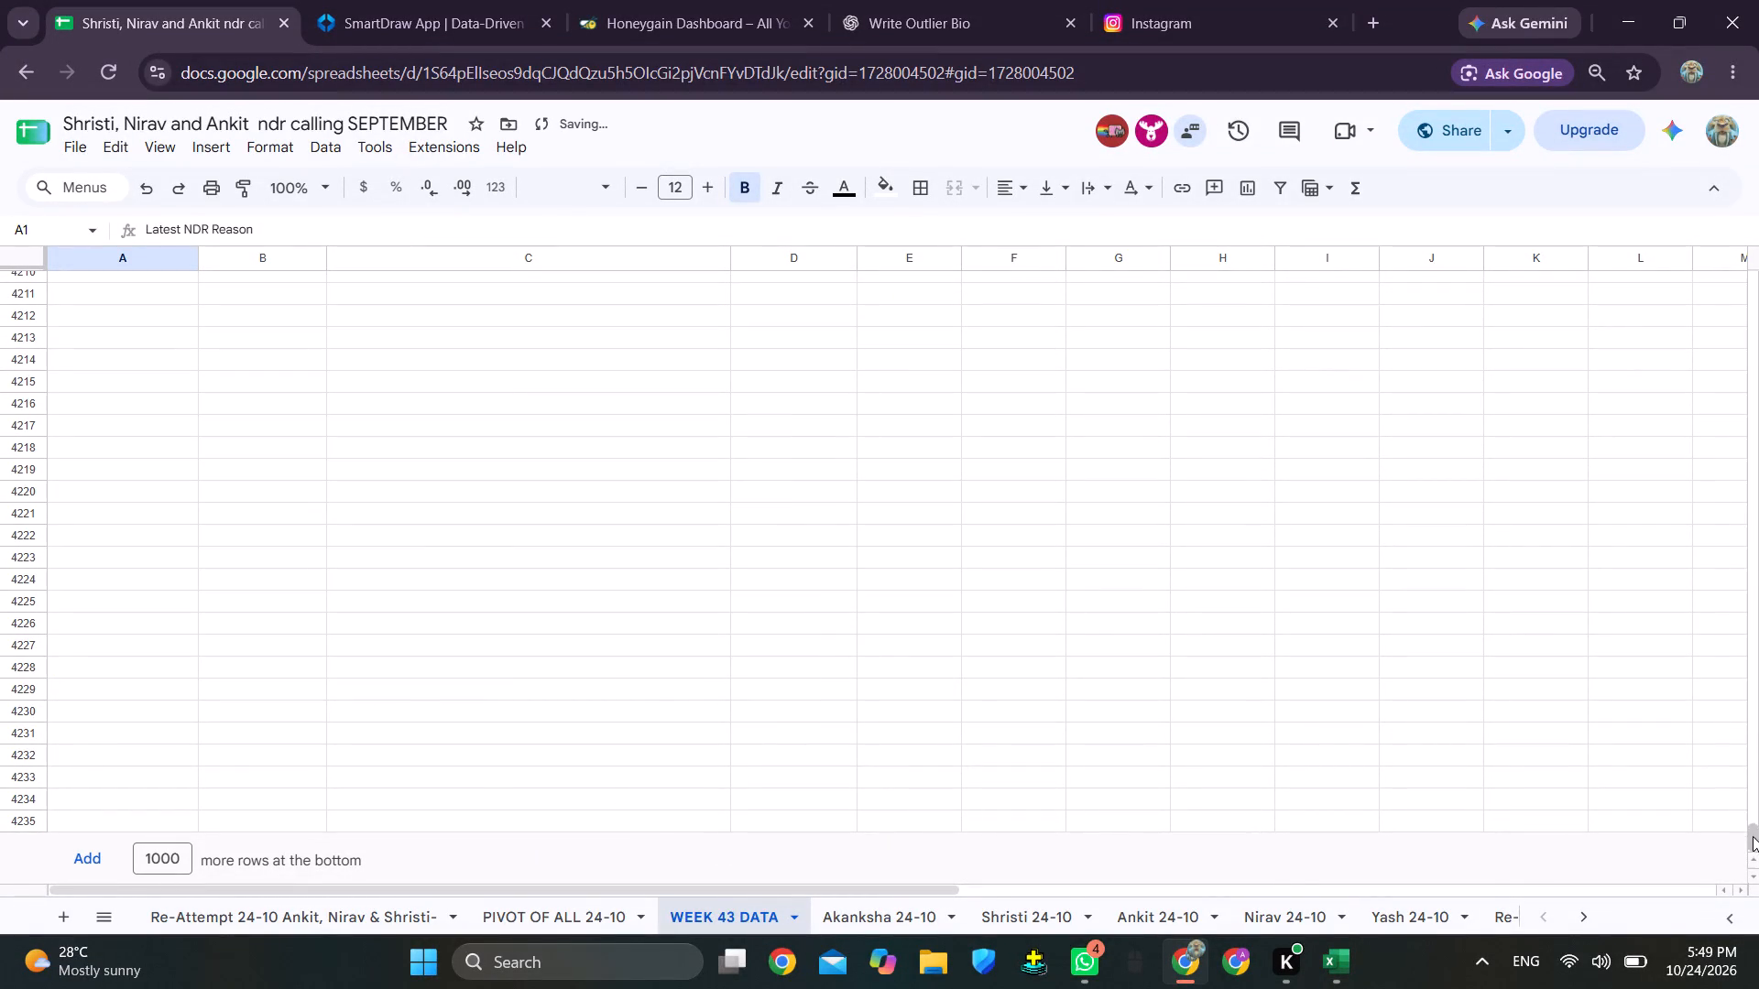
left_click_drag(1753, 838, 1758, 729)
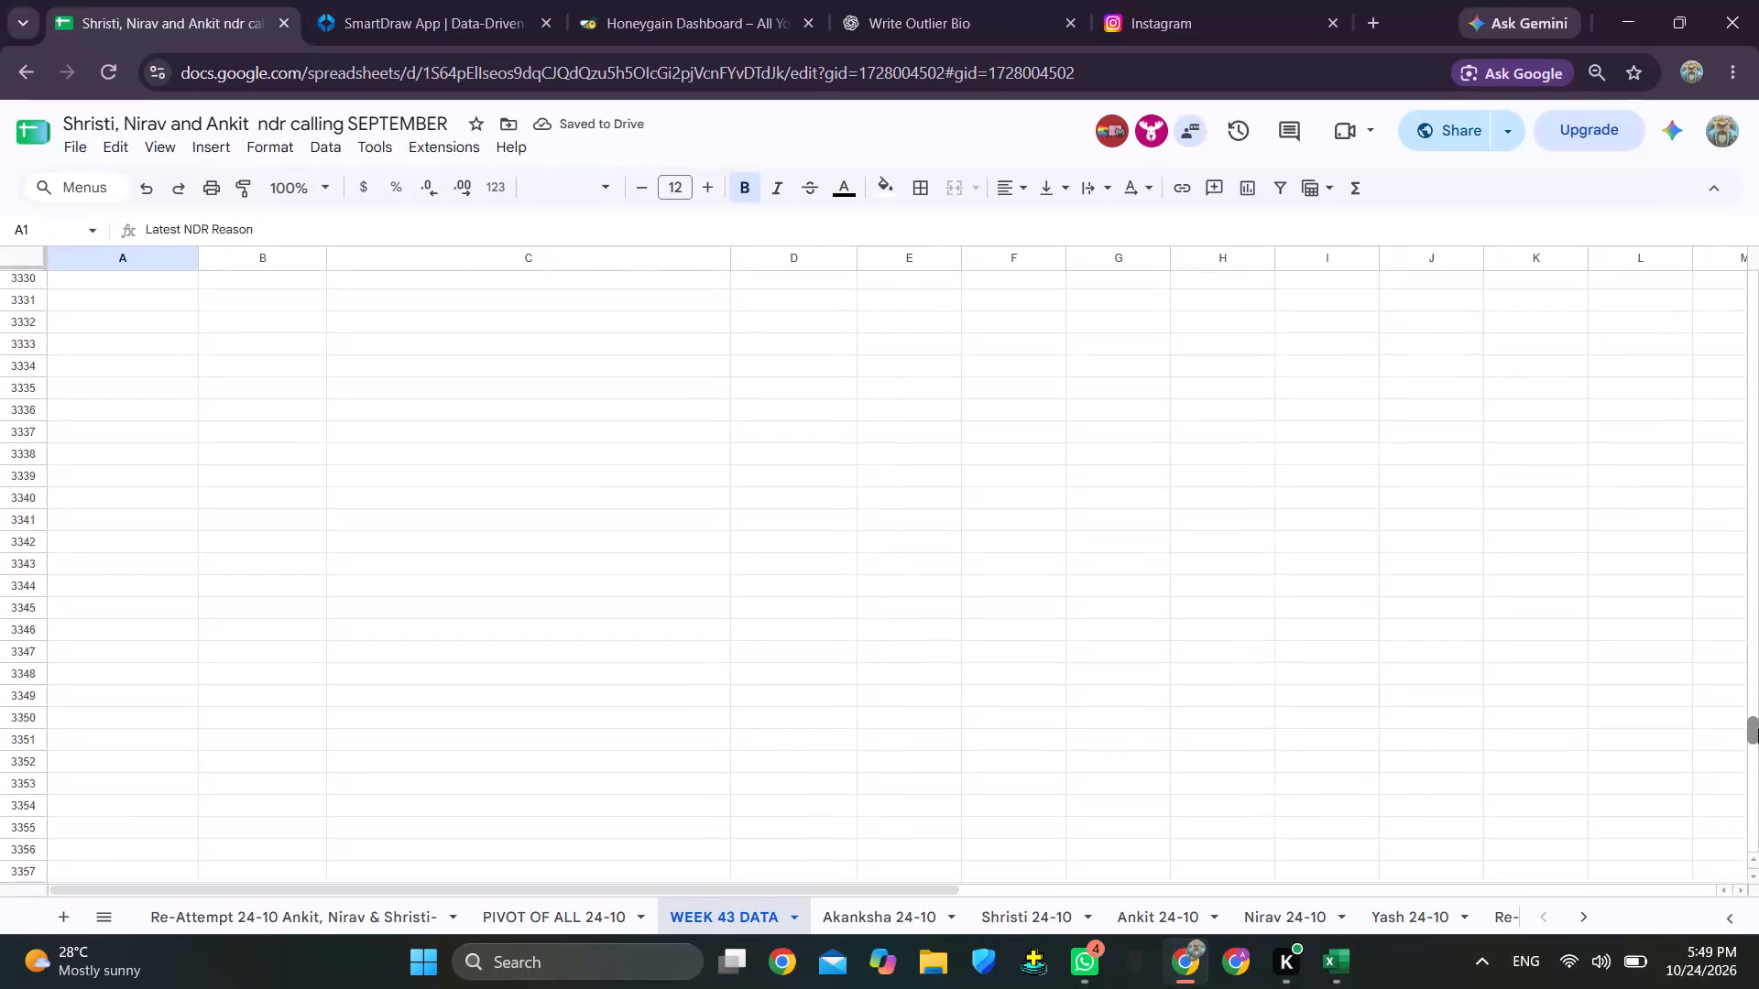
left_click_drag(1758, 729, 1758, 716)
scroll(1171, 682, "down", 3)
scroll(1063, 625, "down", 3)
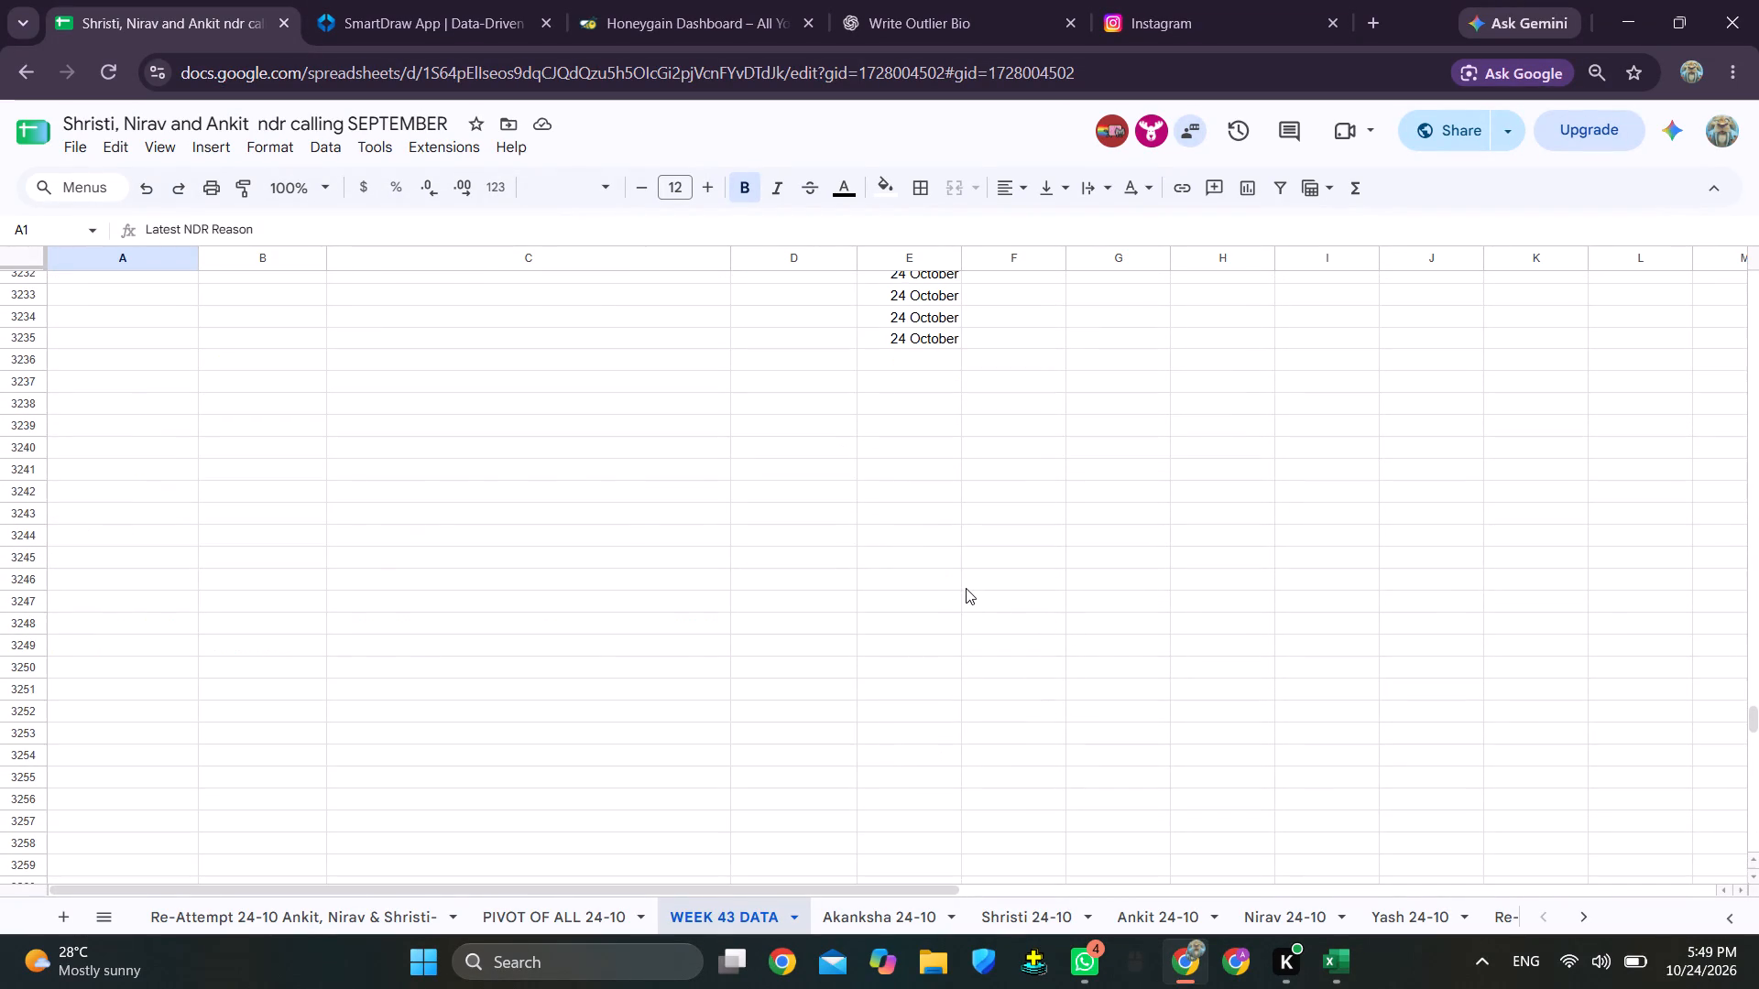
scroll(966, 587, "up", 1)
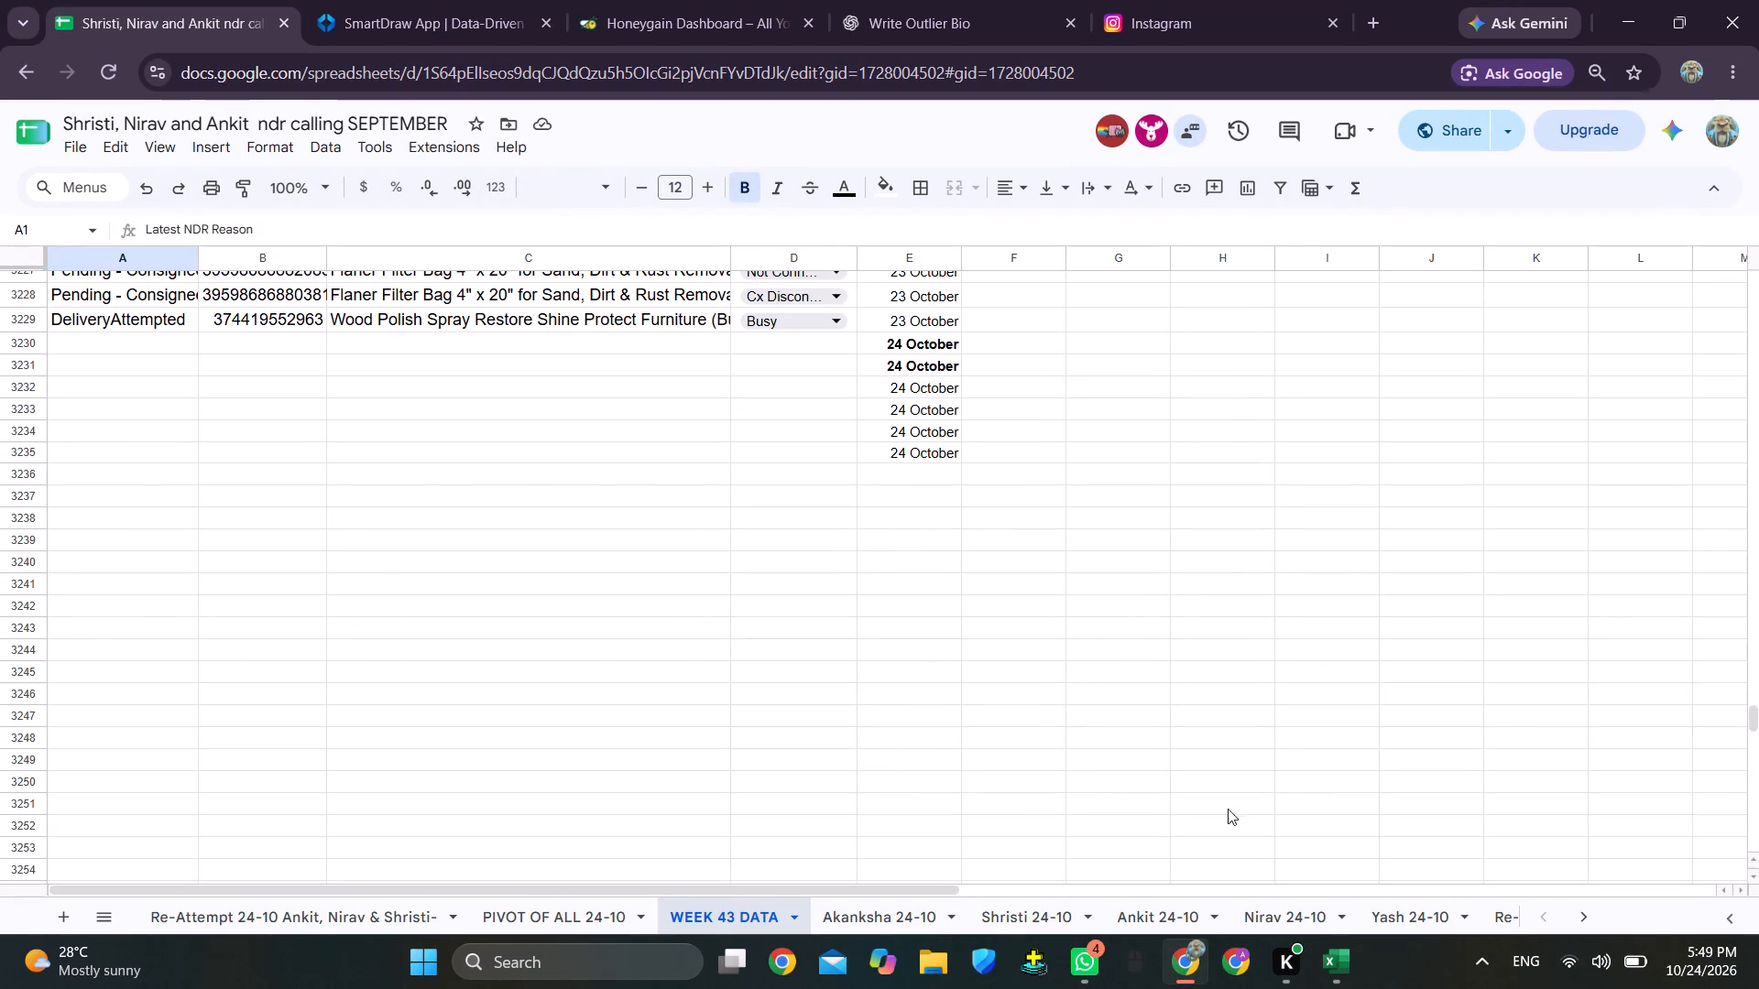
Copy the whole Nirav 24-10 data table, including headers, into PIVOT OF ALL 24-10 starting at cell A1.
left_click(1299, 918)
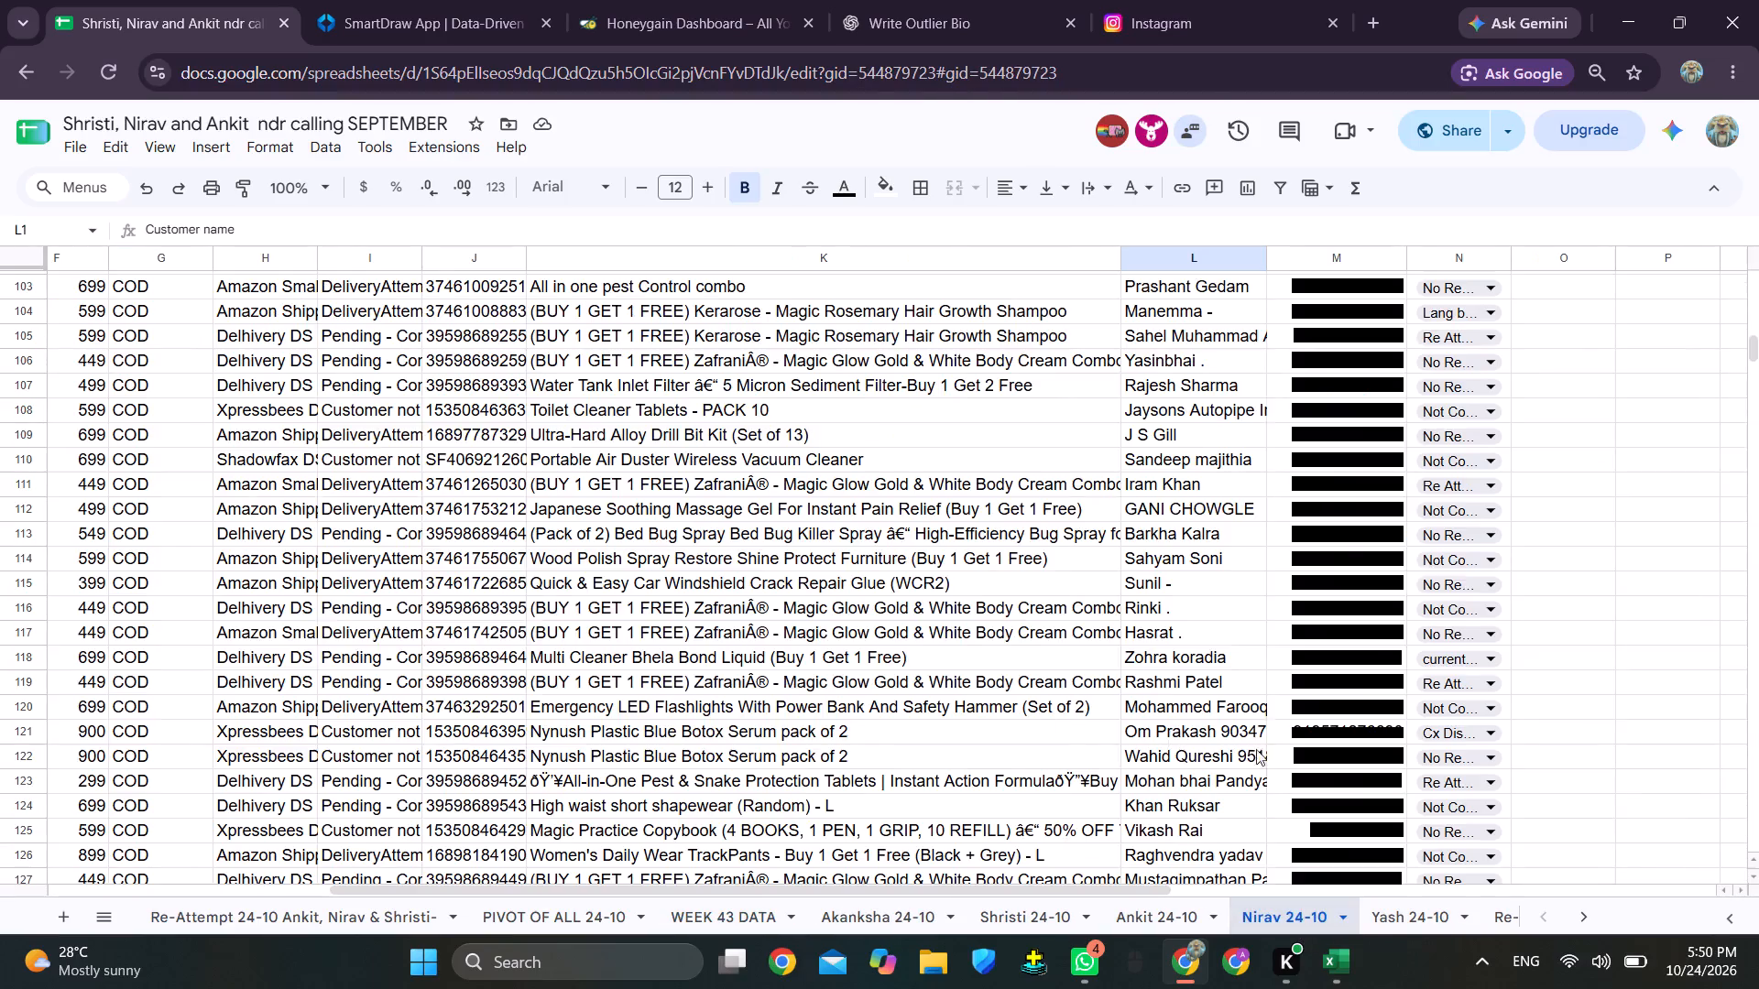
scroll(989, 515, "down", 4)
scroll(974, 524, "up", 1)
scroll(974, 524, "down", 6)
left_click(937, 521)
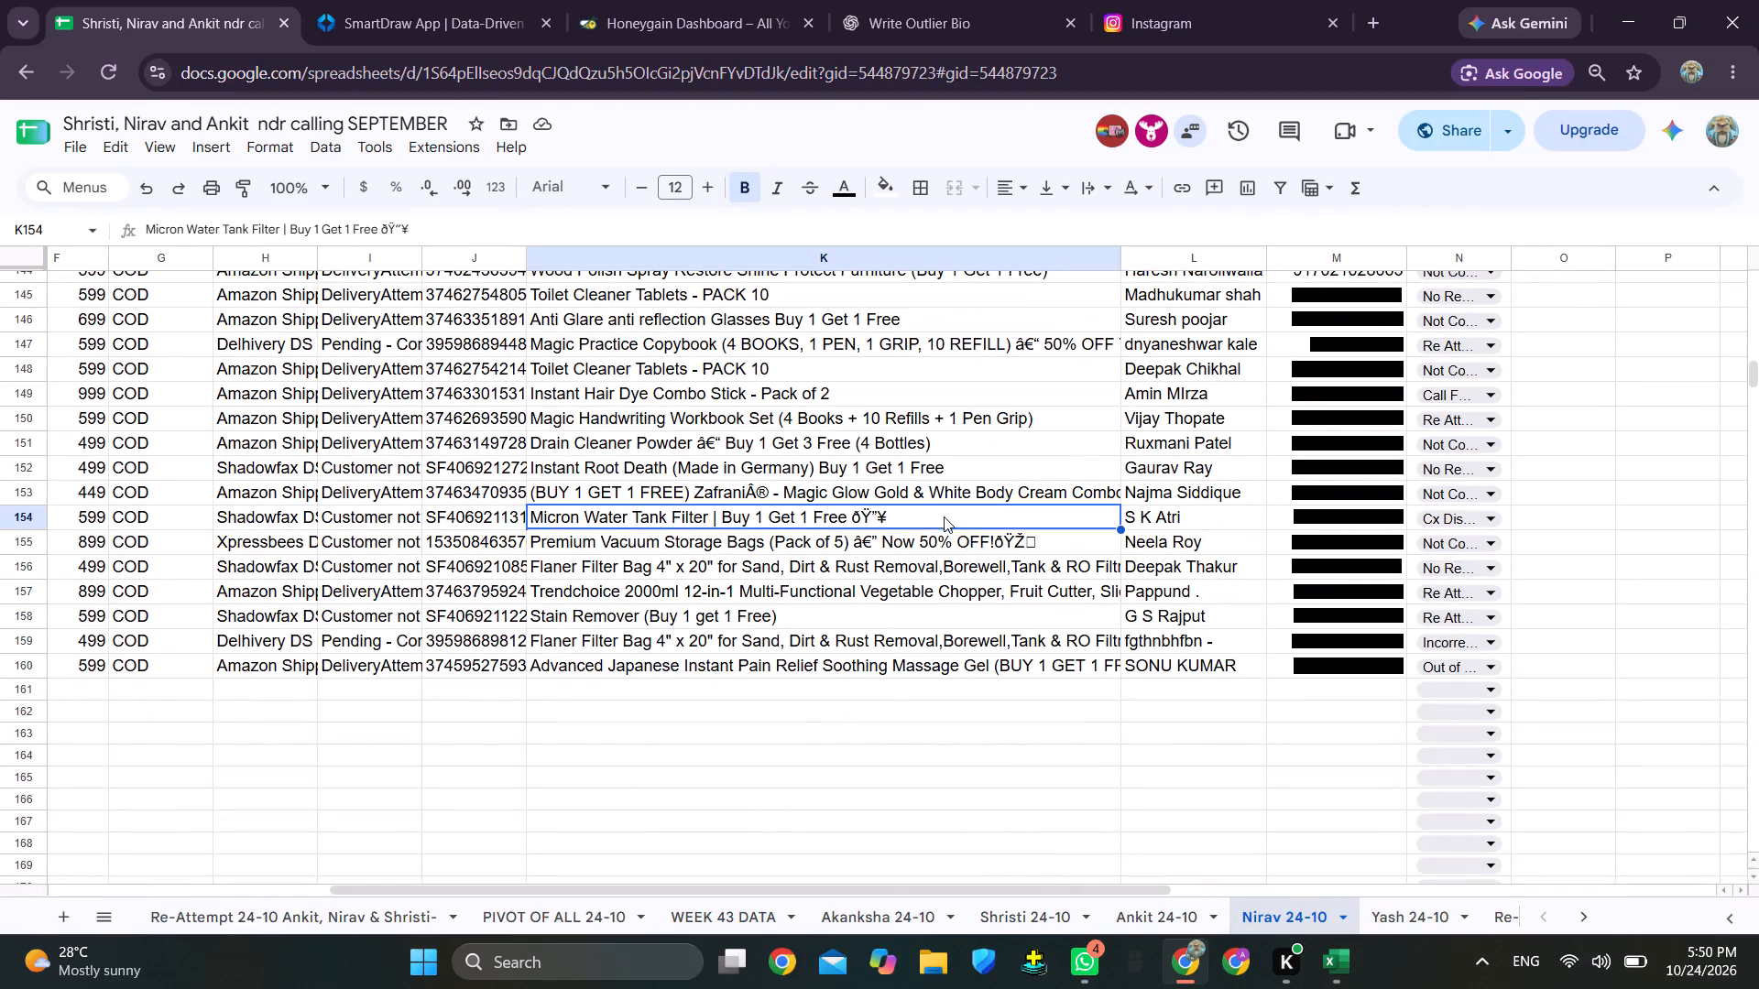
key("ctrl+a")
key("ctrl+c")
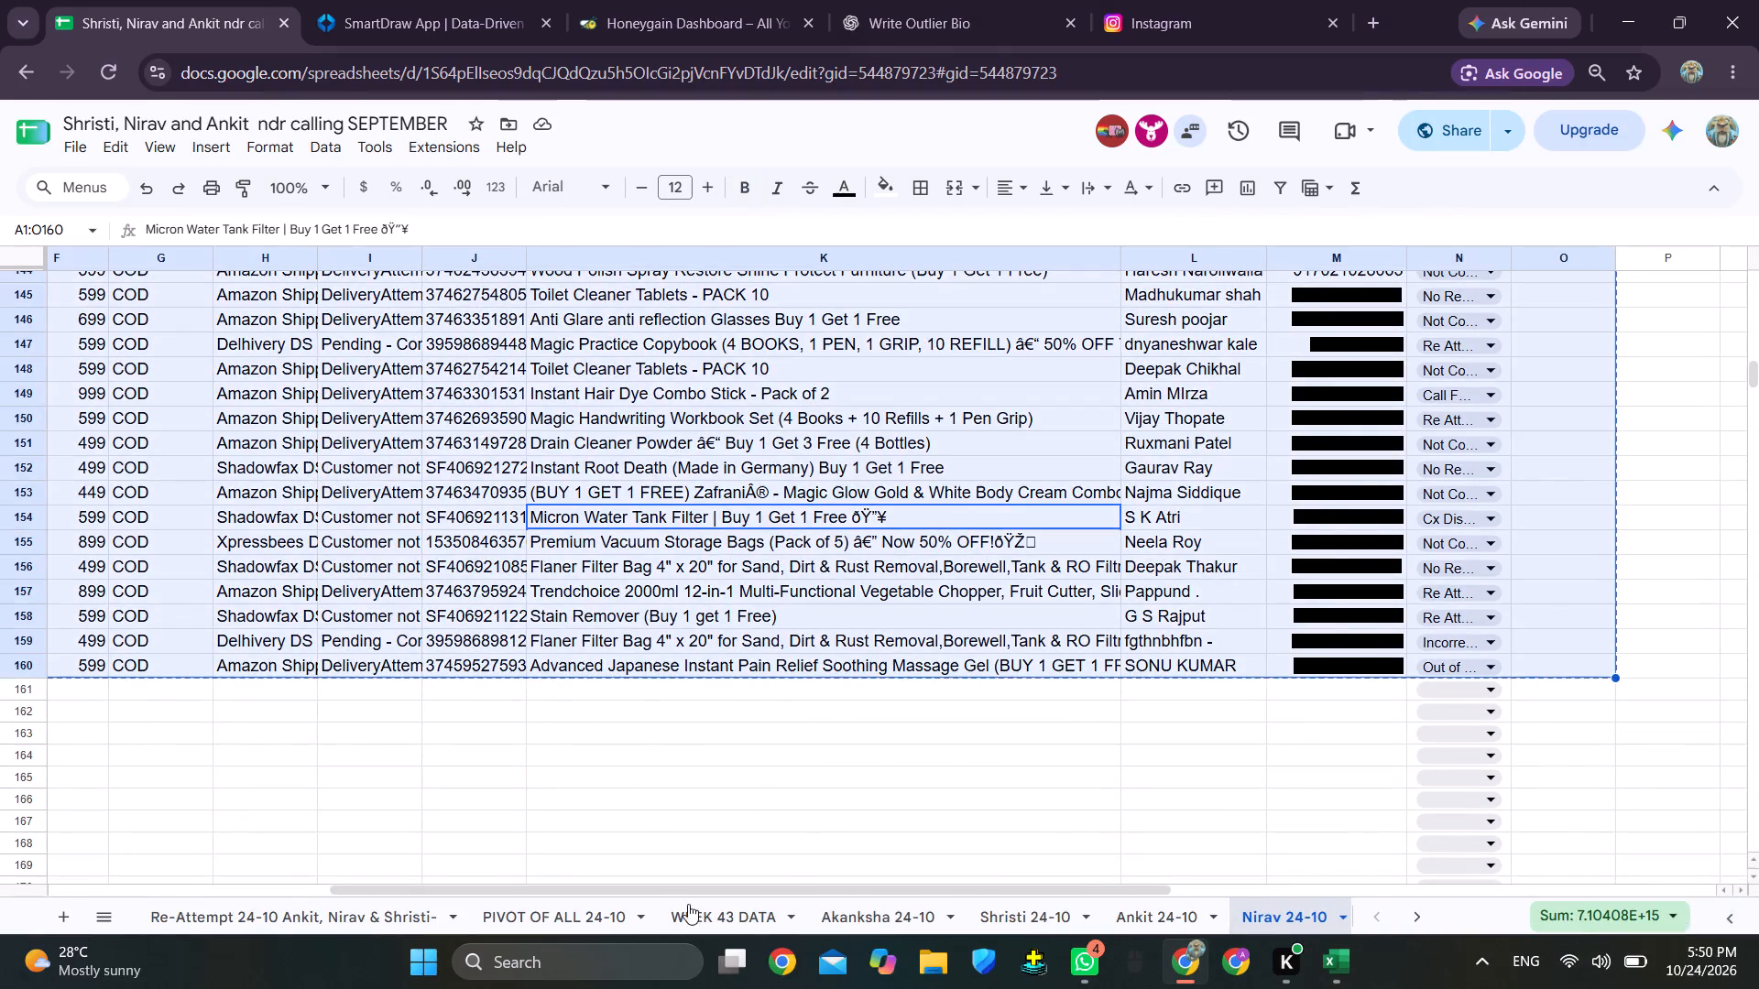
left_click(536, 917)
key("ctrl+v")
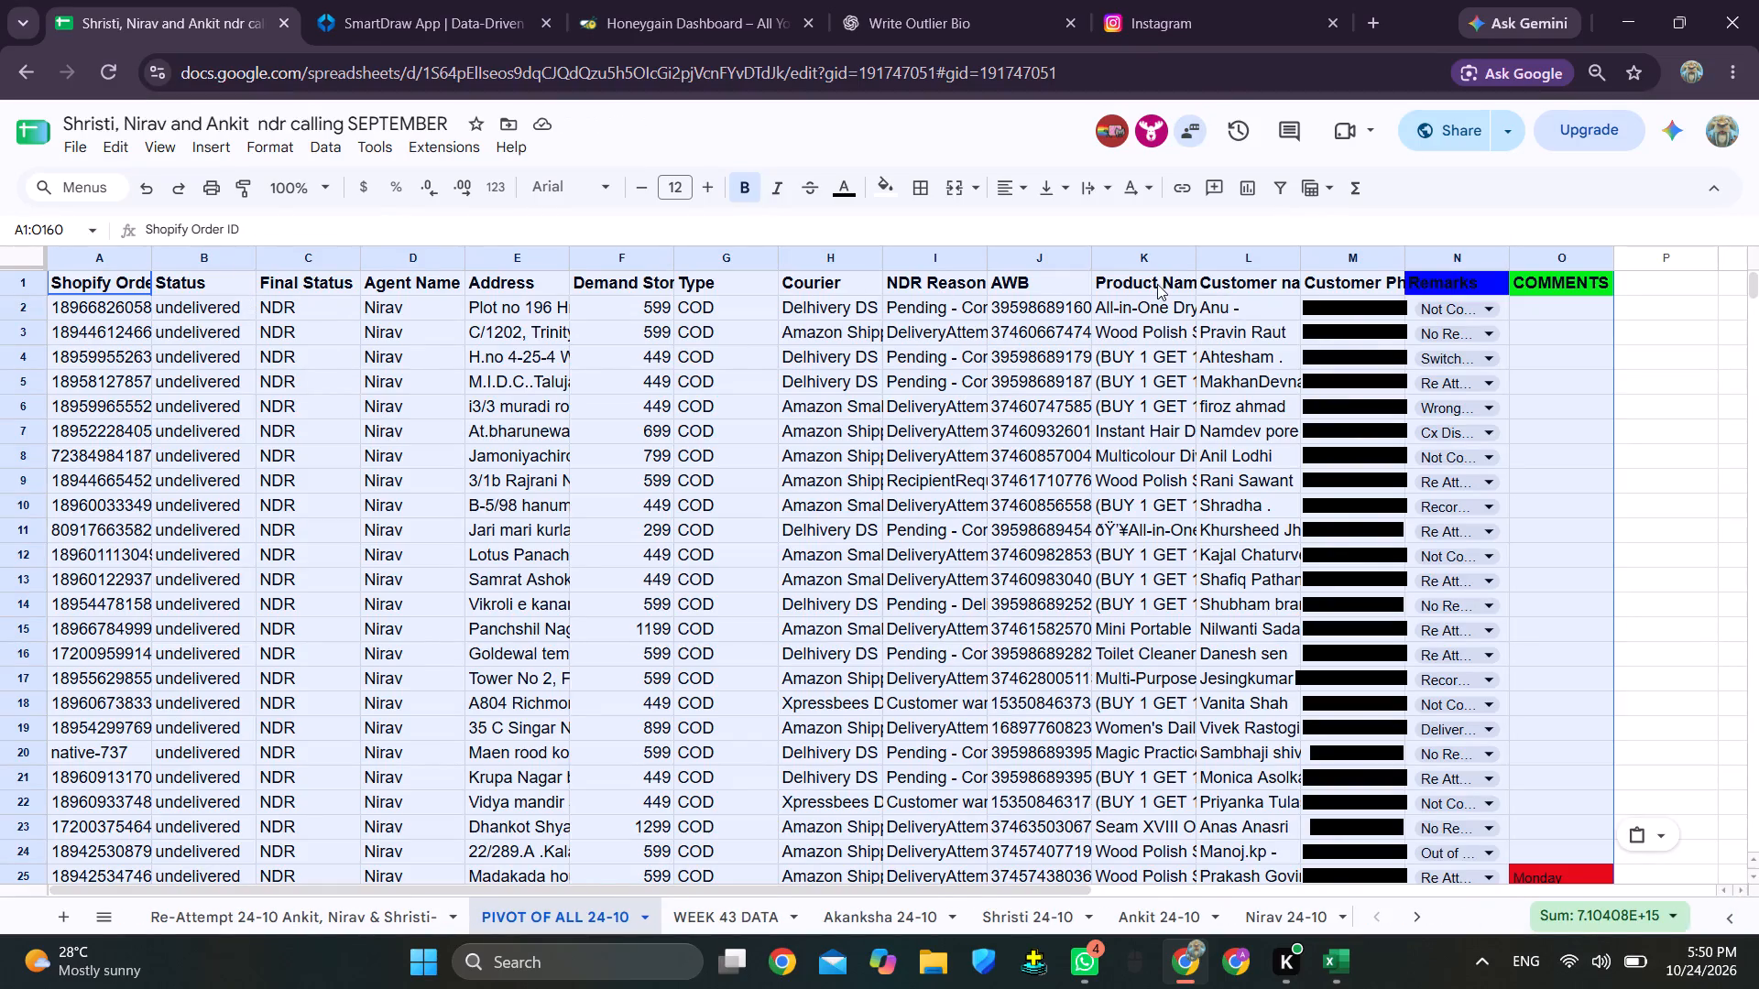
Copy the Shristi 24-10 rows with filled remarks, A2:O201 without the header, into PIVOT OF ALL 24-10 starting at cell A161.
scroll(327, 396, "down", 17)
scroll(371, 471, "up", 1)
scroll(371, 471, "down", 5)
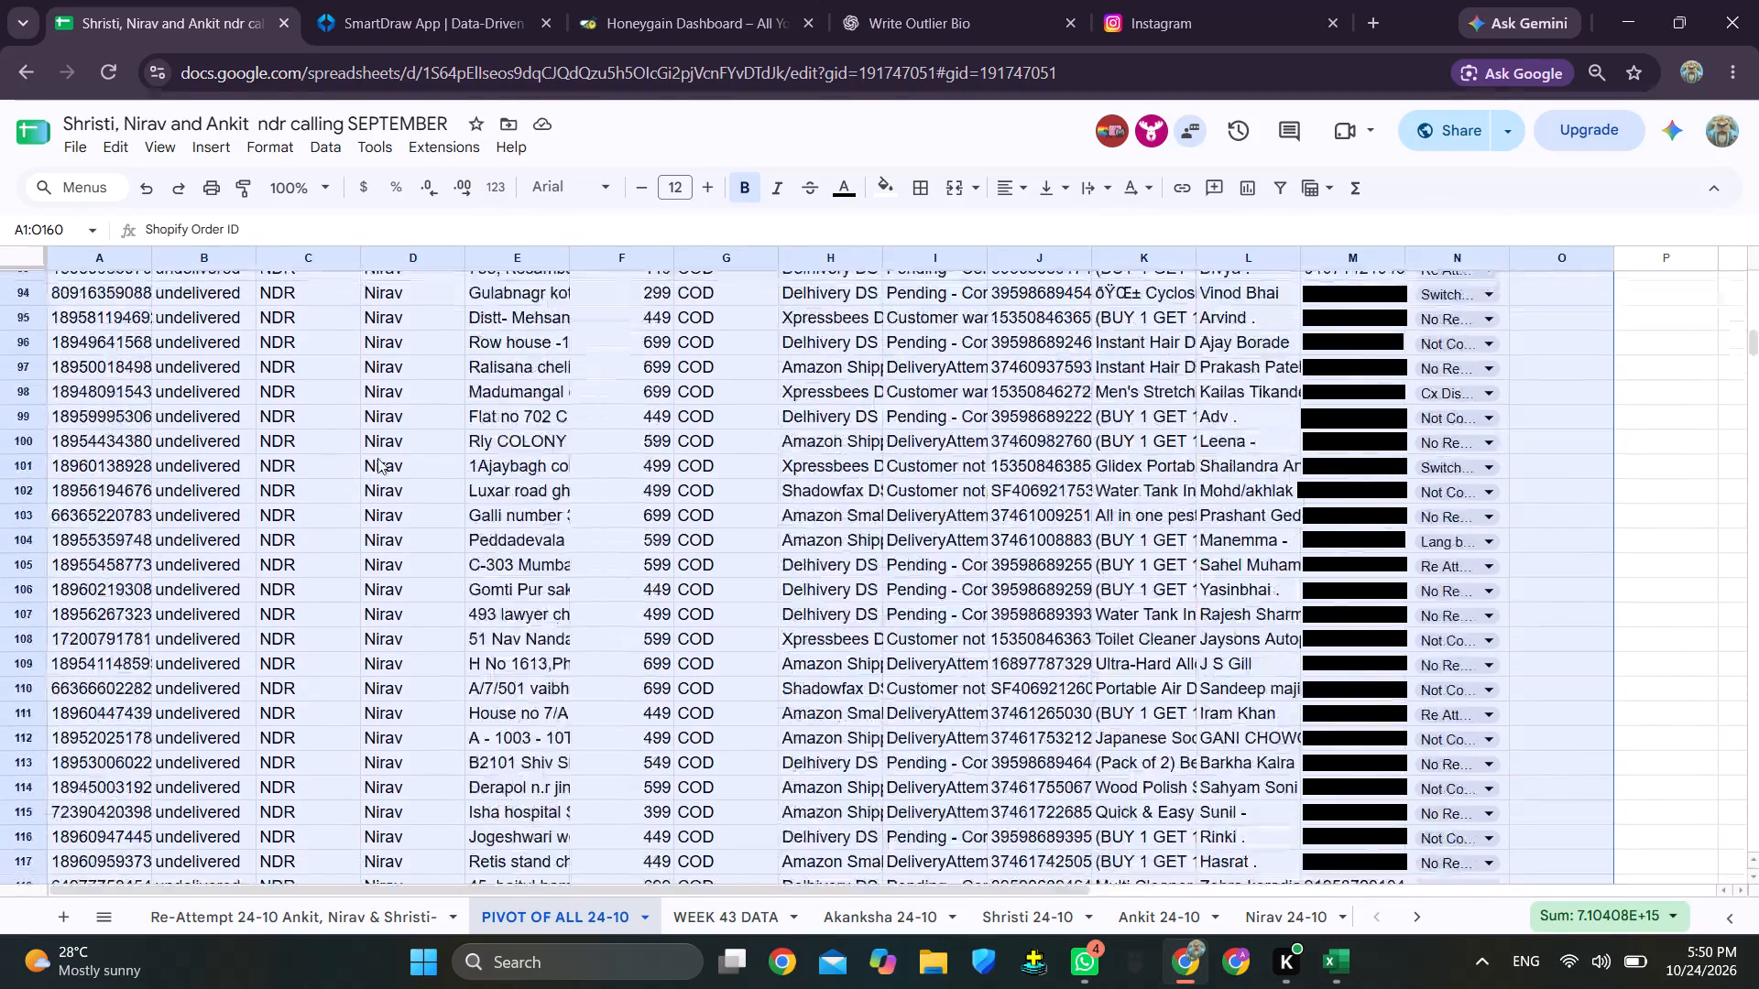
scroll(377, 458, "down", 12)
left_click(88, 456)
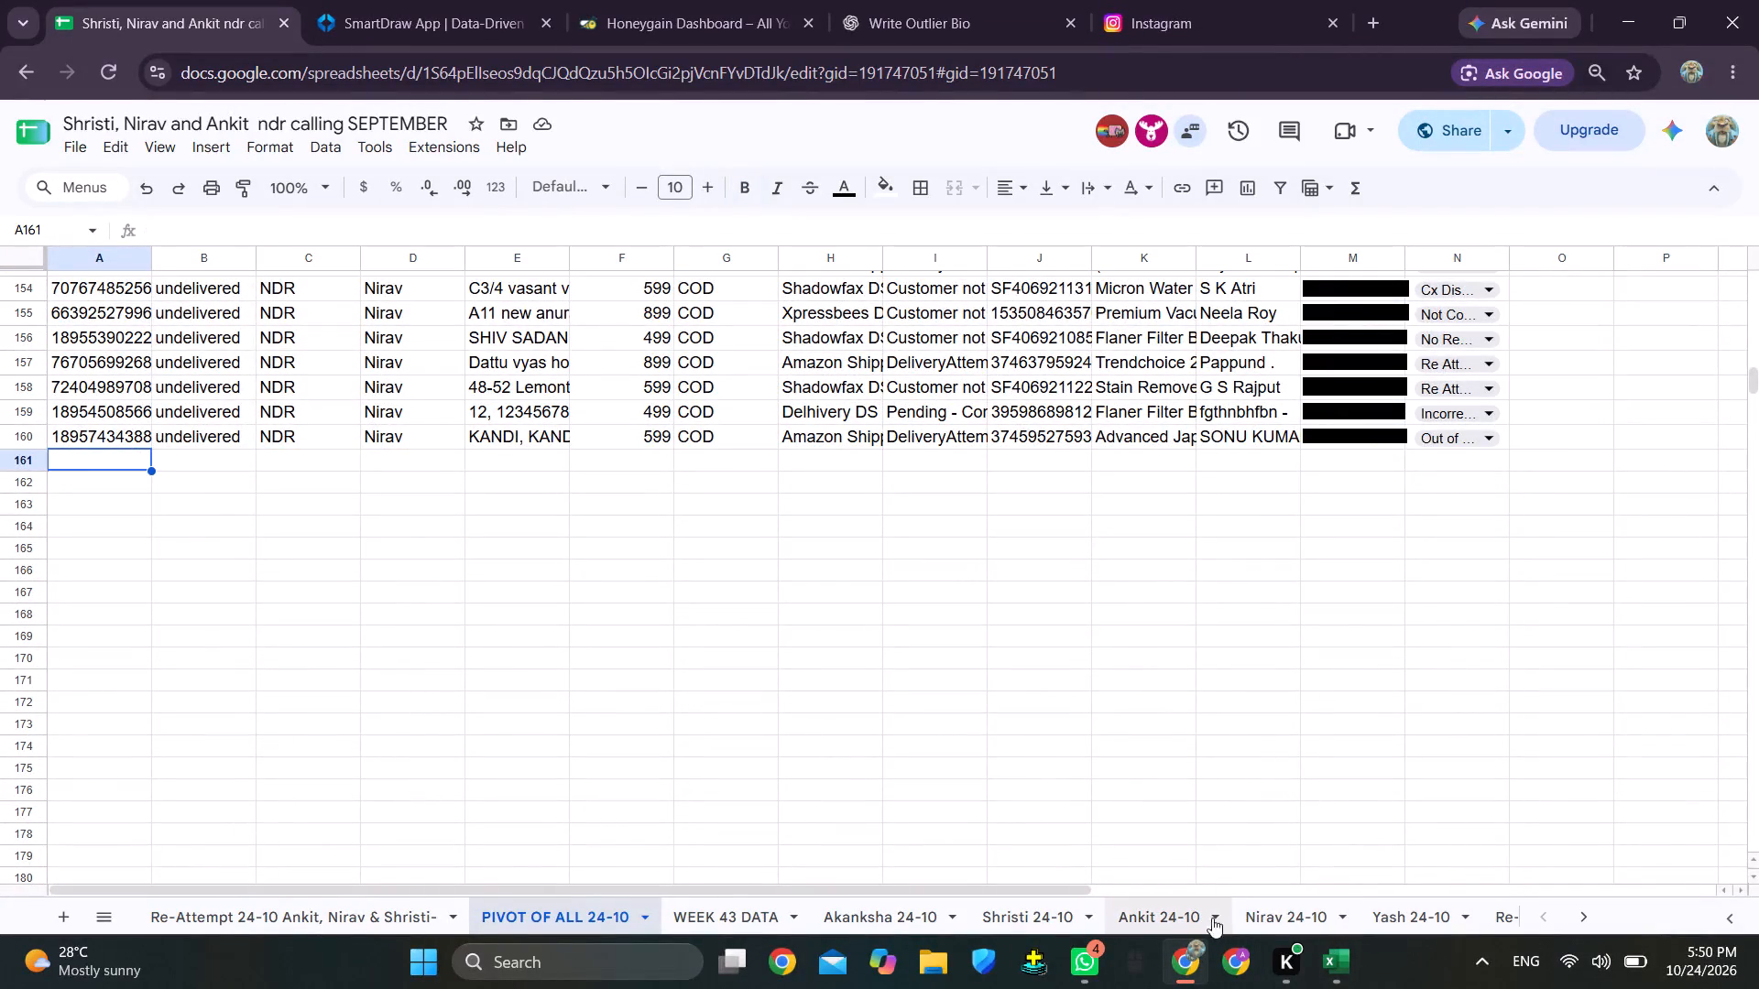
left_click(1043, 919)
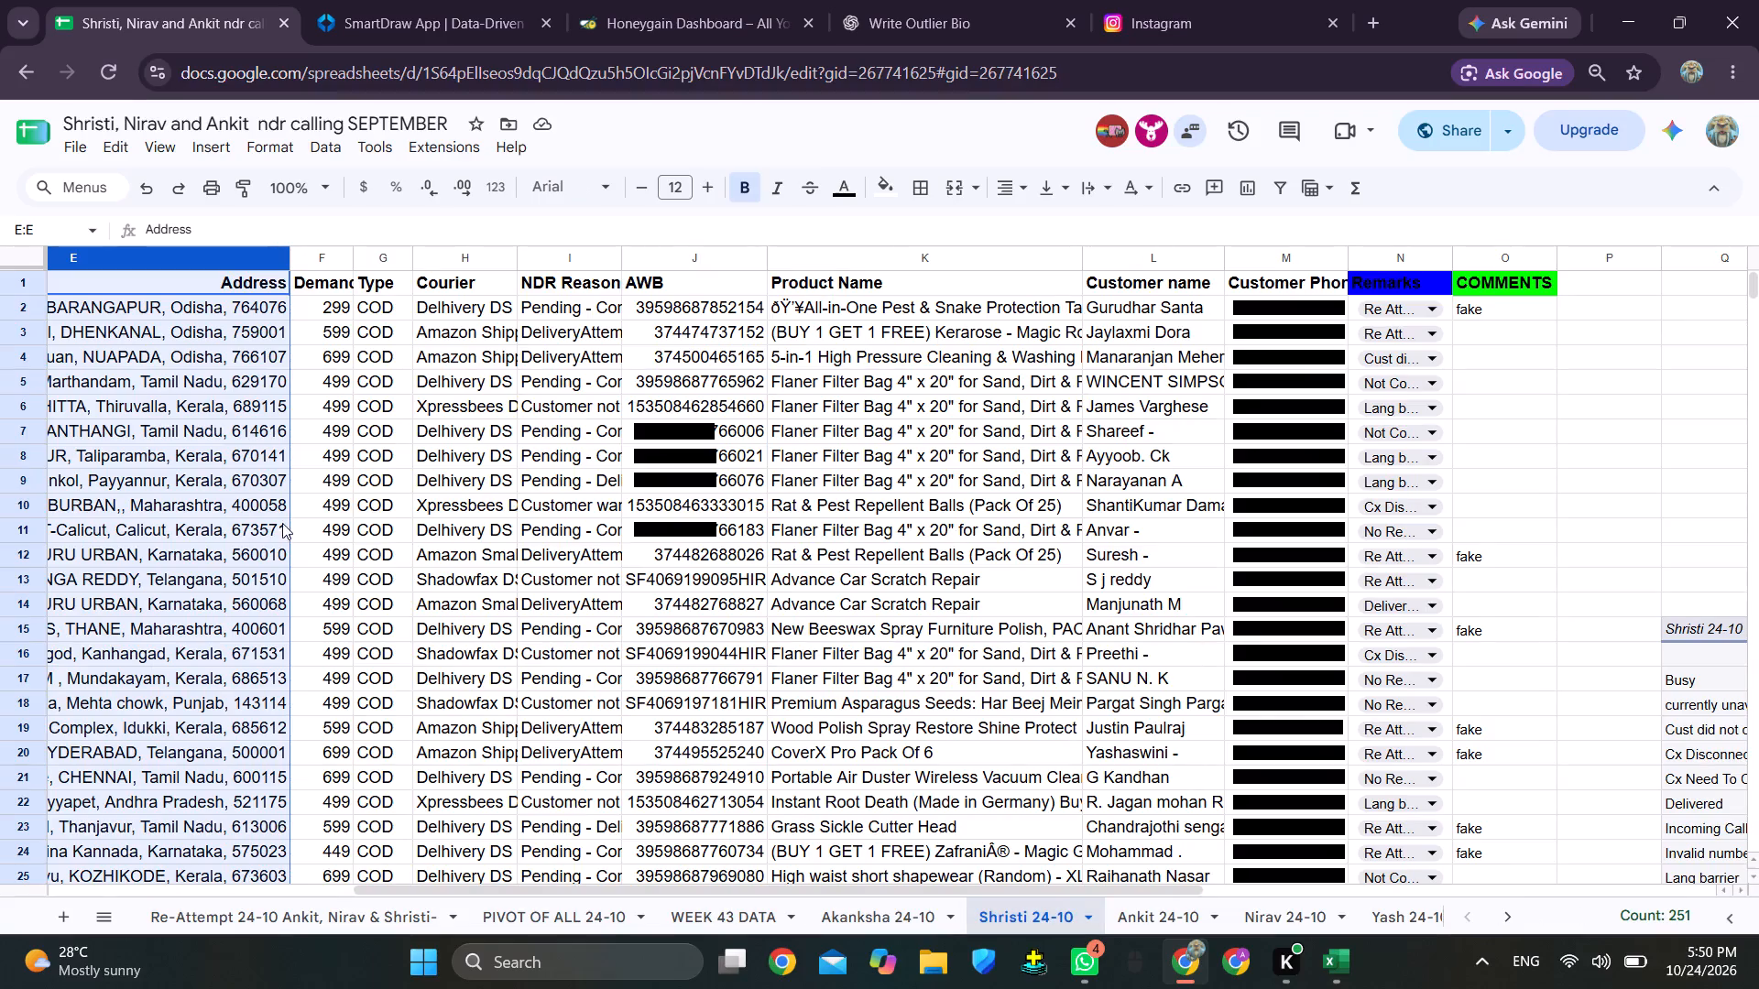
scroll(910, 487, "right", 11)
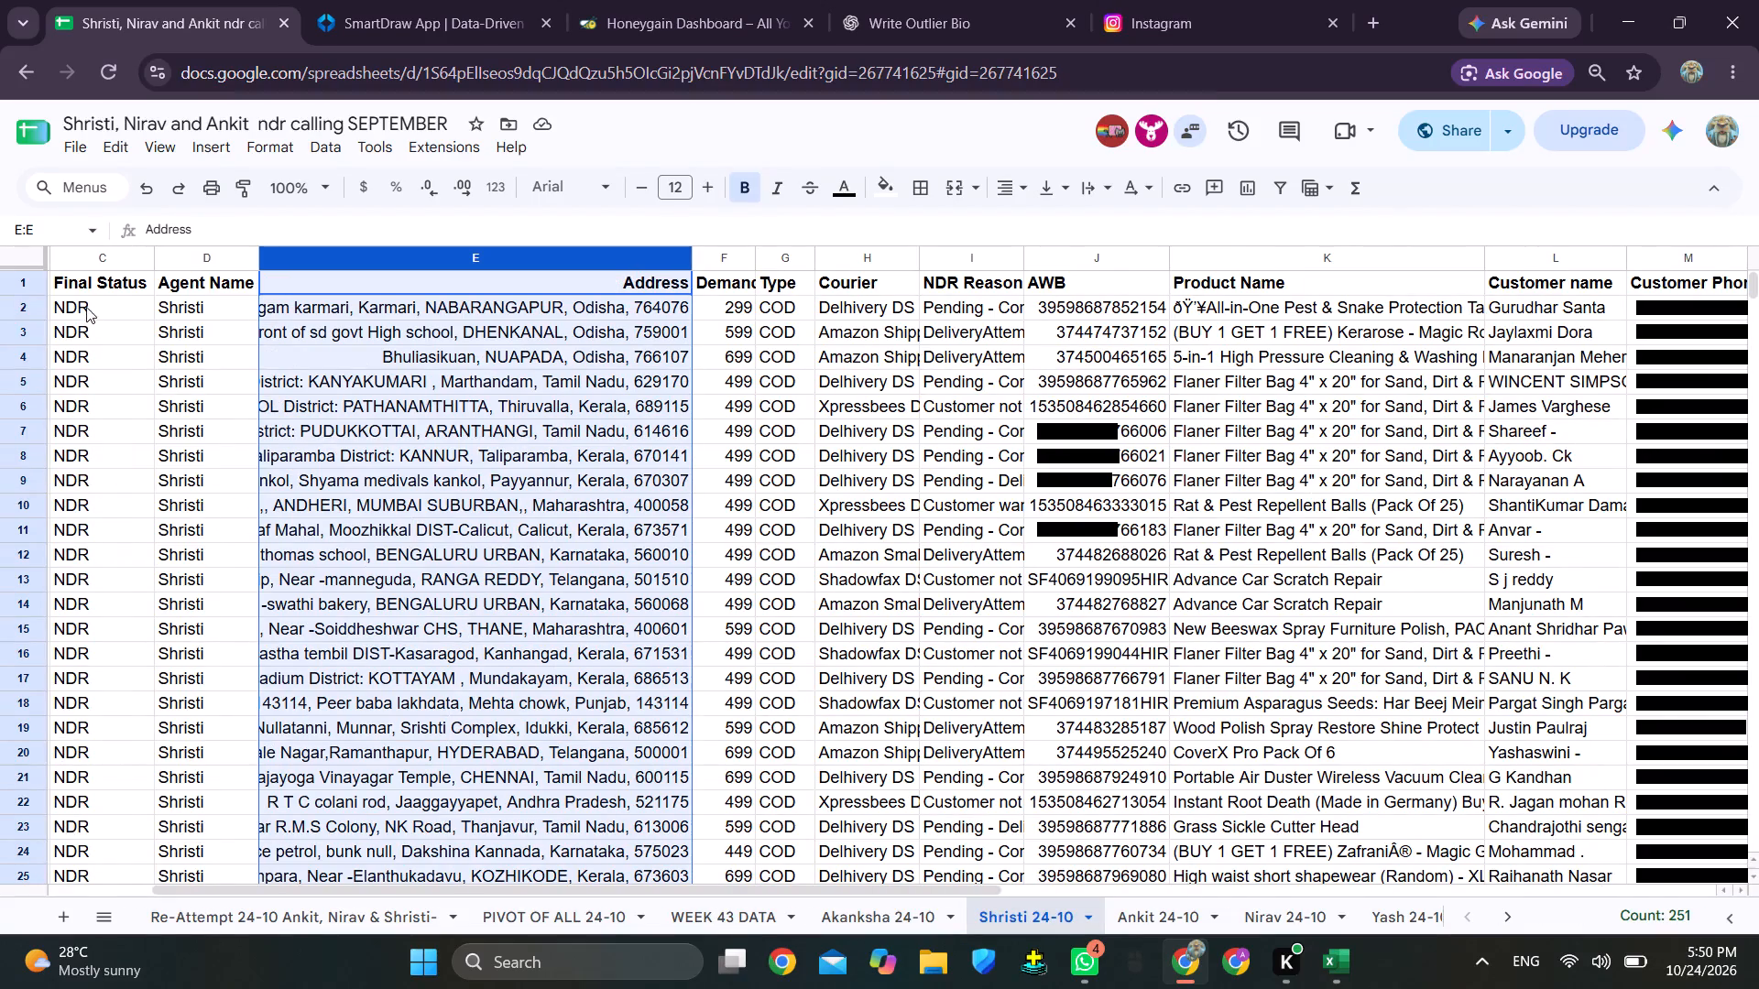
scroll(1490, 590, "down", 7)
scroll(1497, 604, "left", 5)
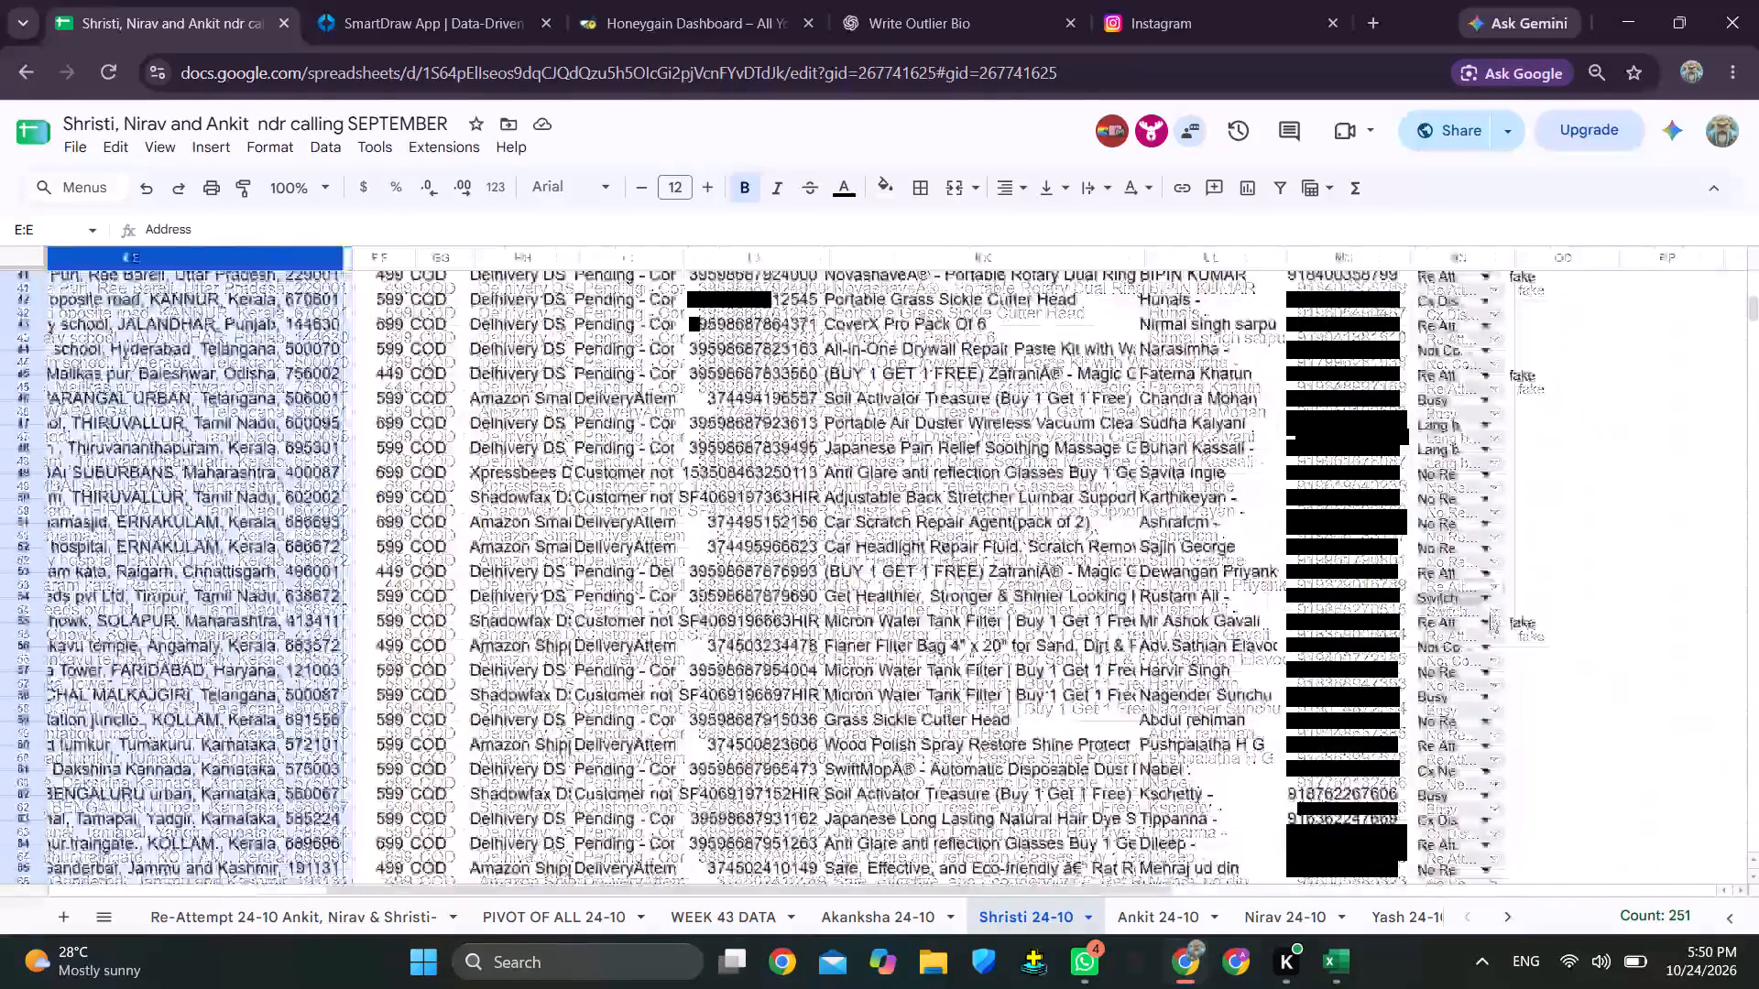
scroll(1490, 619, "down", 20)
scroll(1490, 619, "down", 9)
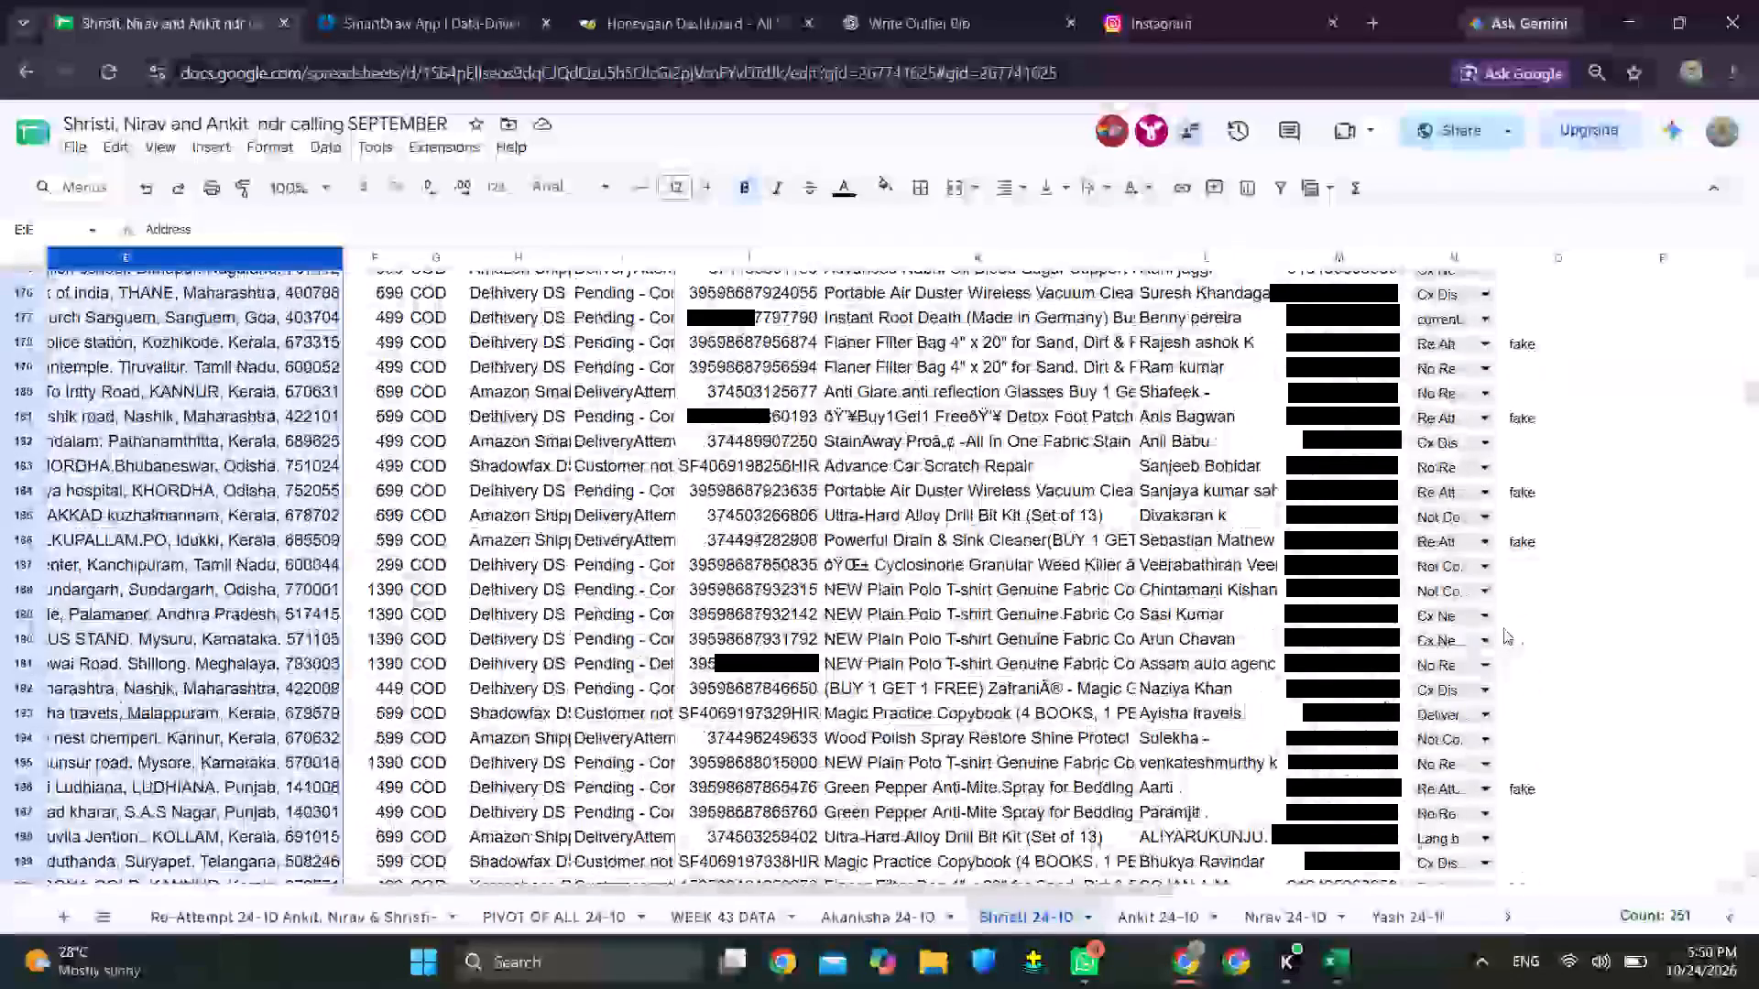
scroll(1507, 632, "down", 4)
left_click_drag(1555, 456, 649, 362)
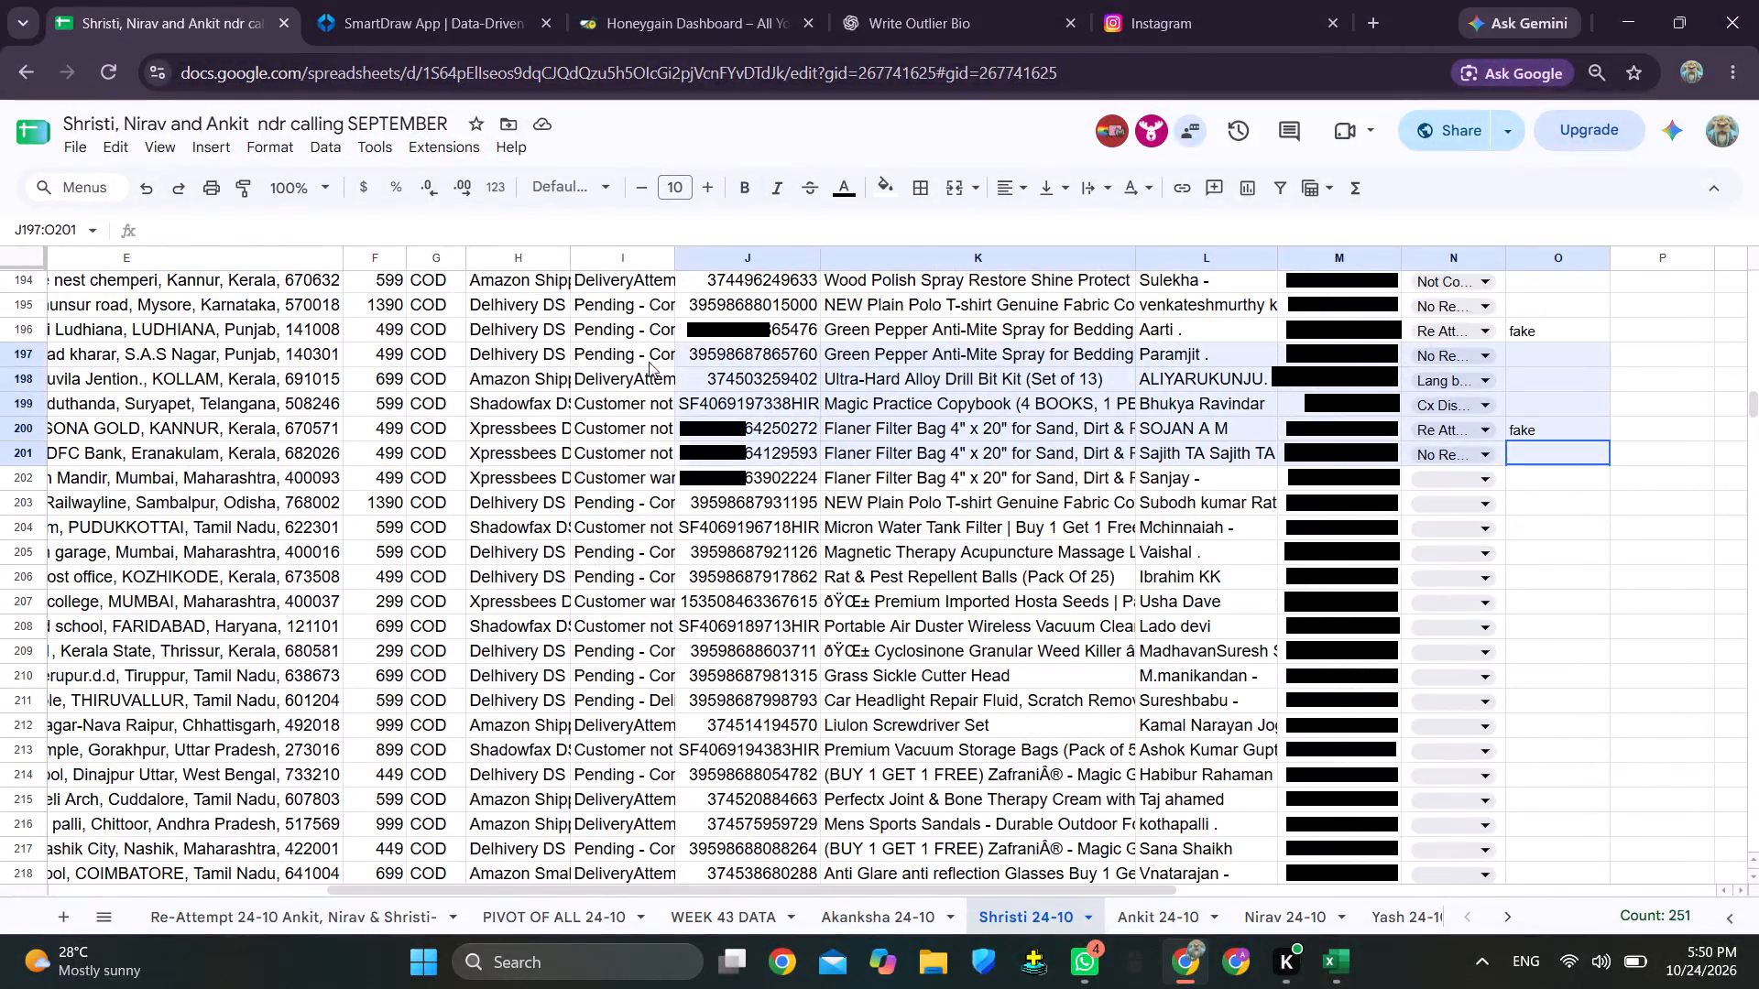
left_click_drag(649, 362, 34, 139)
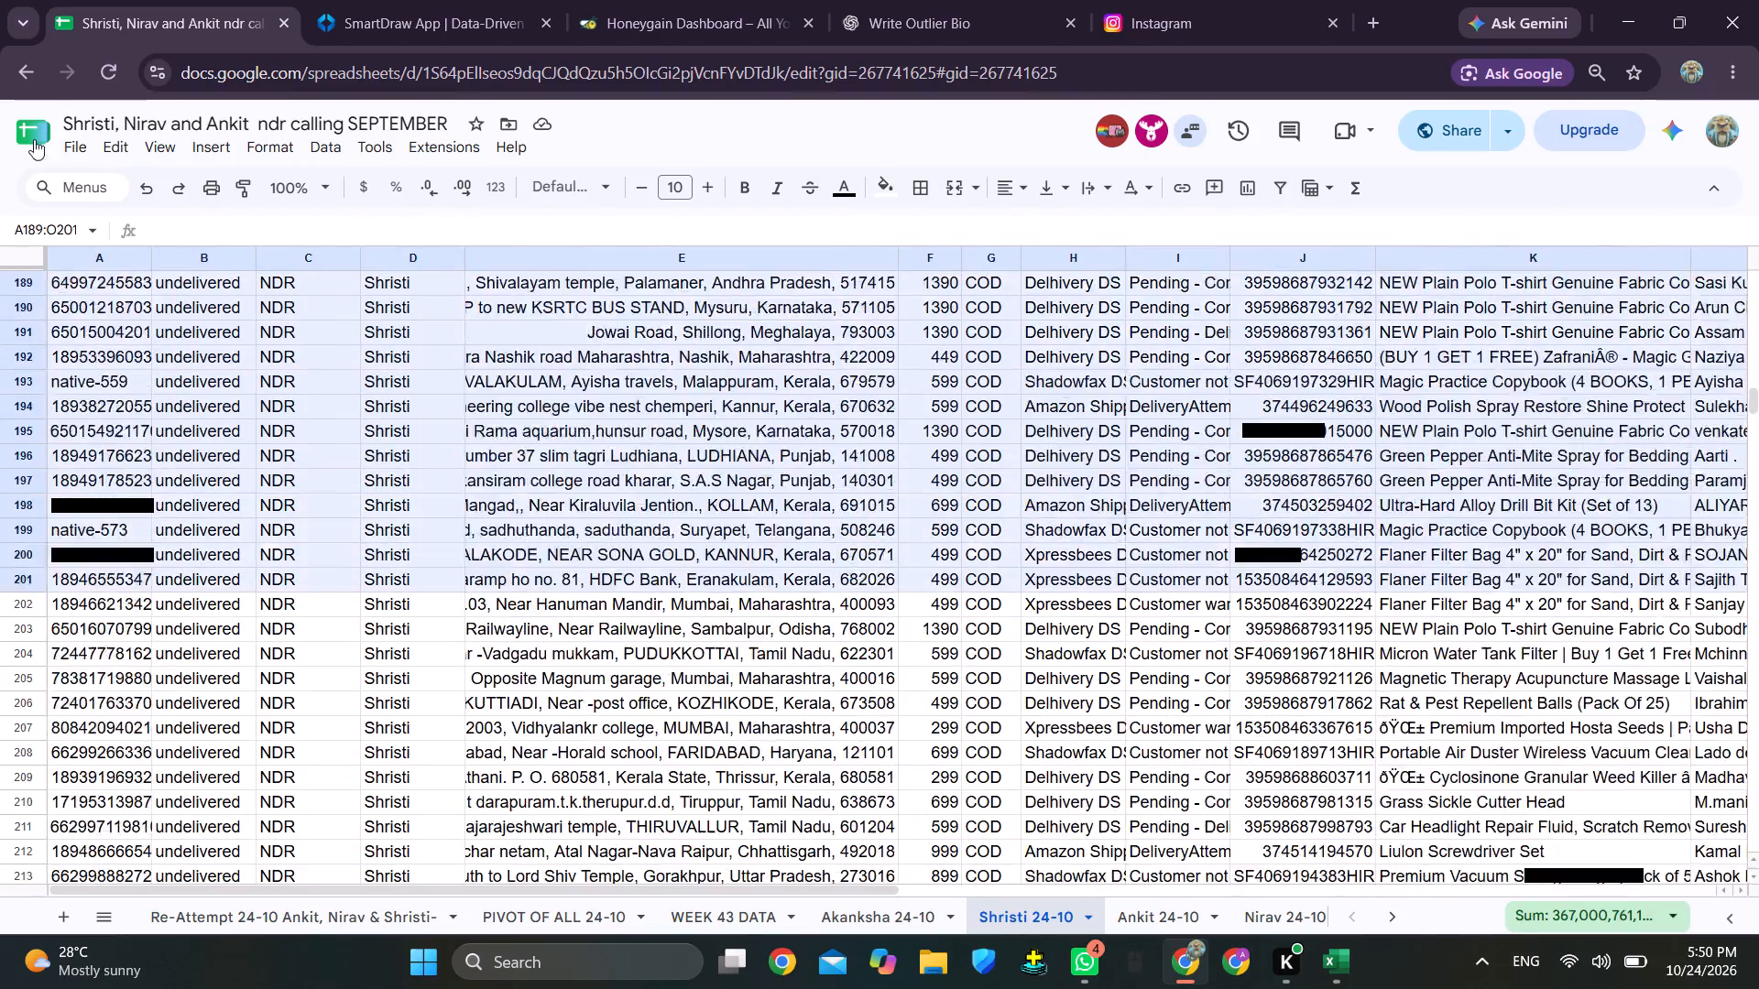
left_click_drag(34, 139, 49, 92)
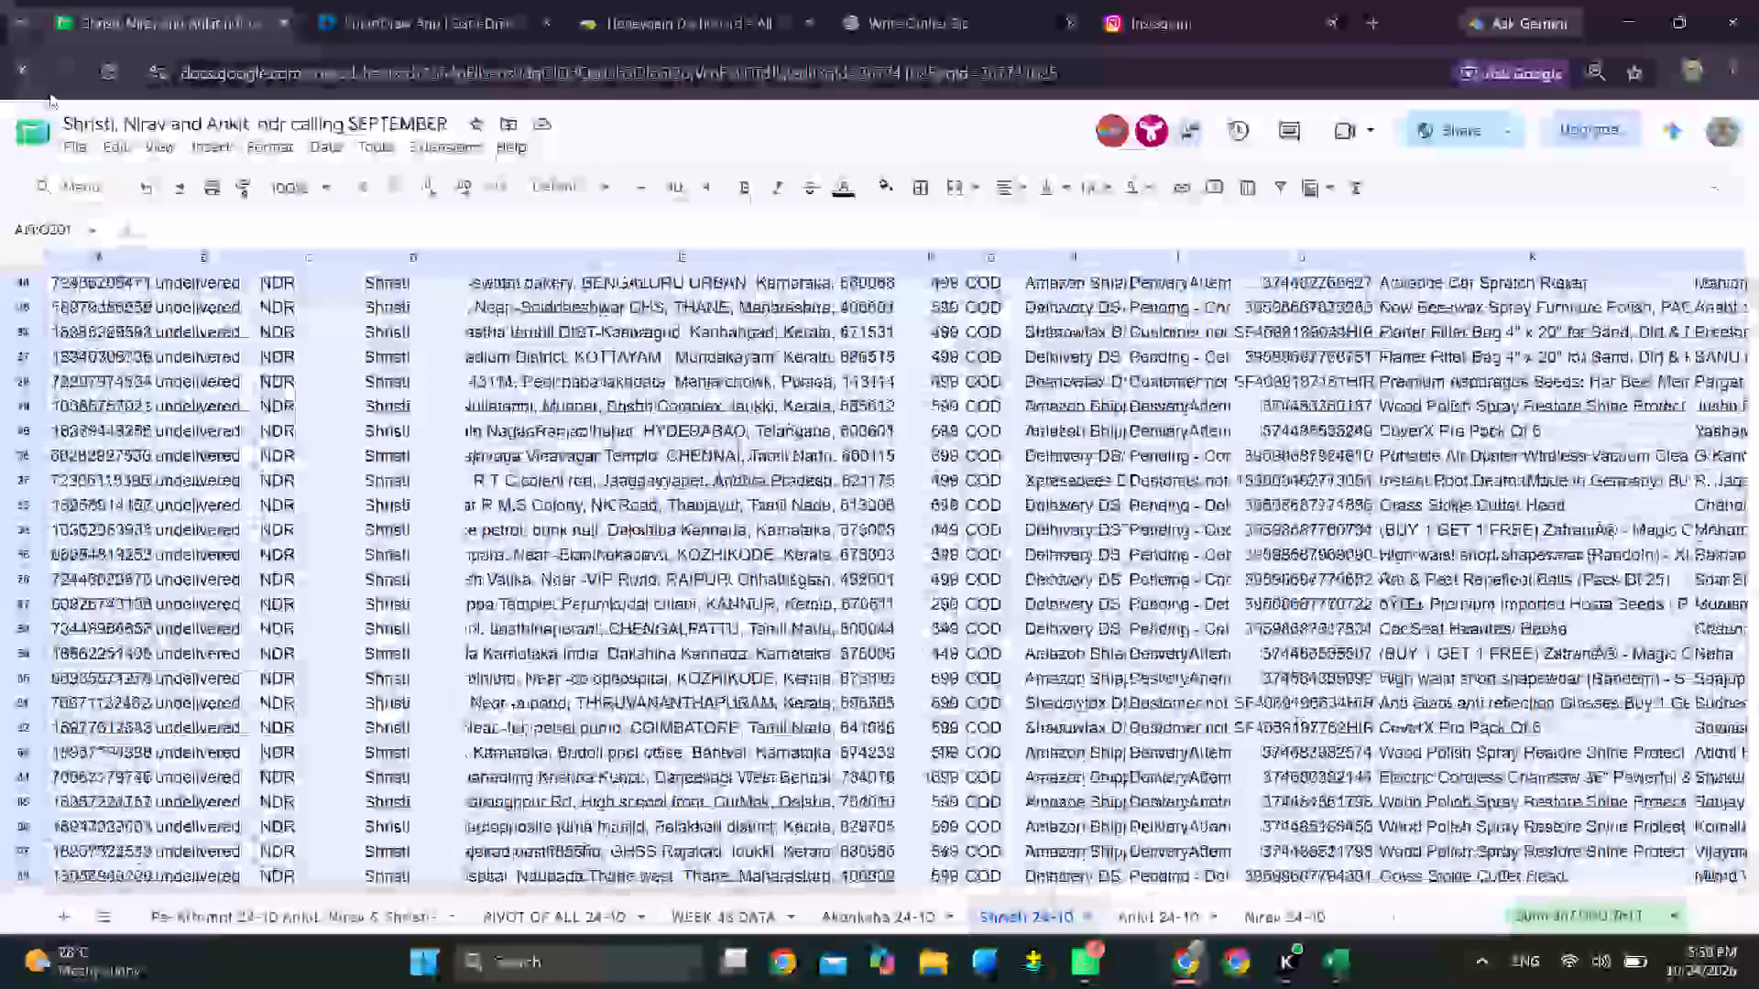
left_click_drag(49, 92, 130, 310)
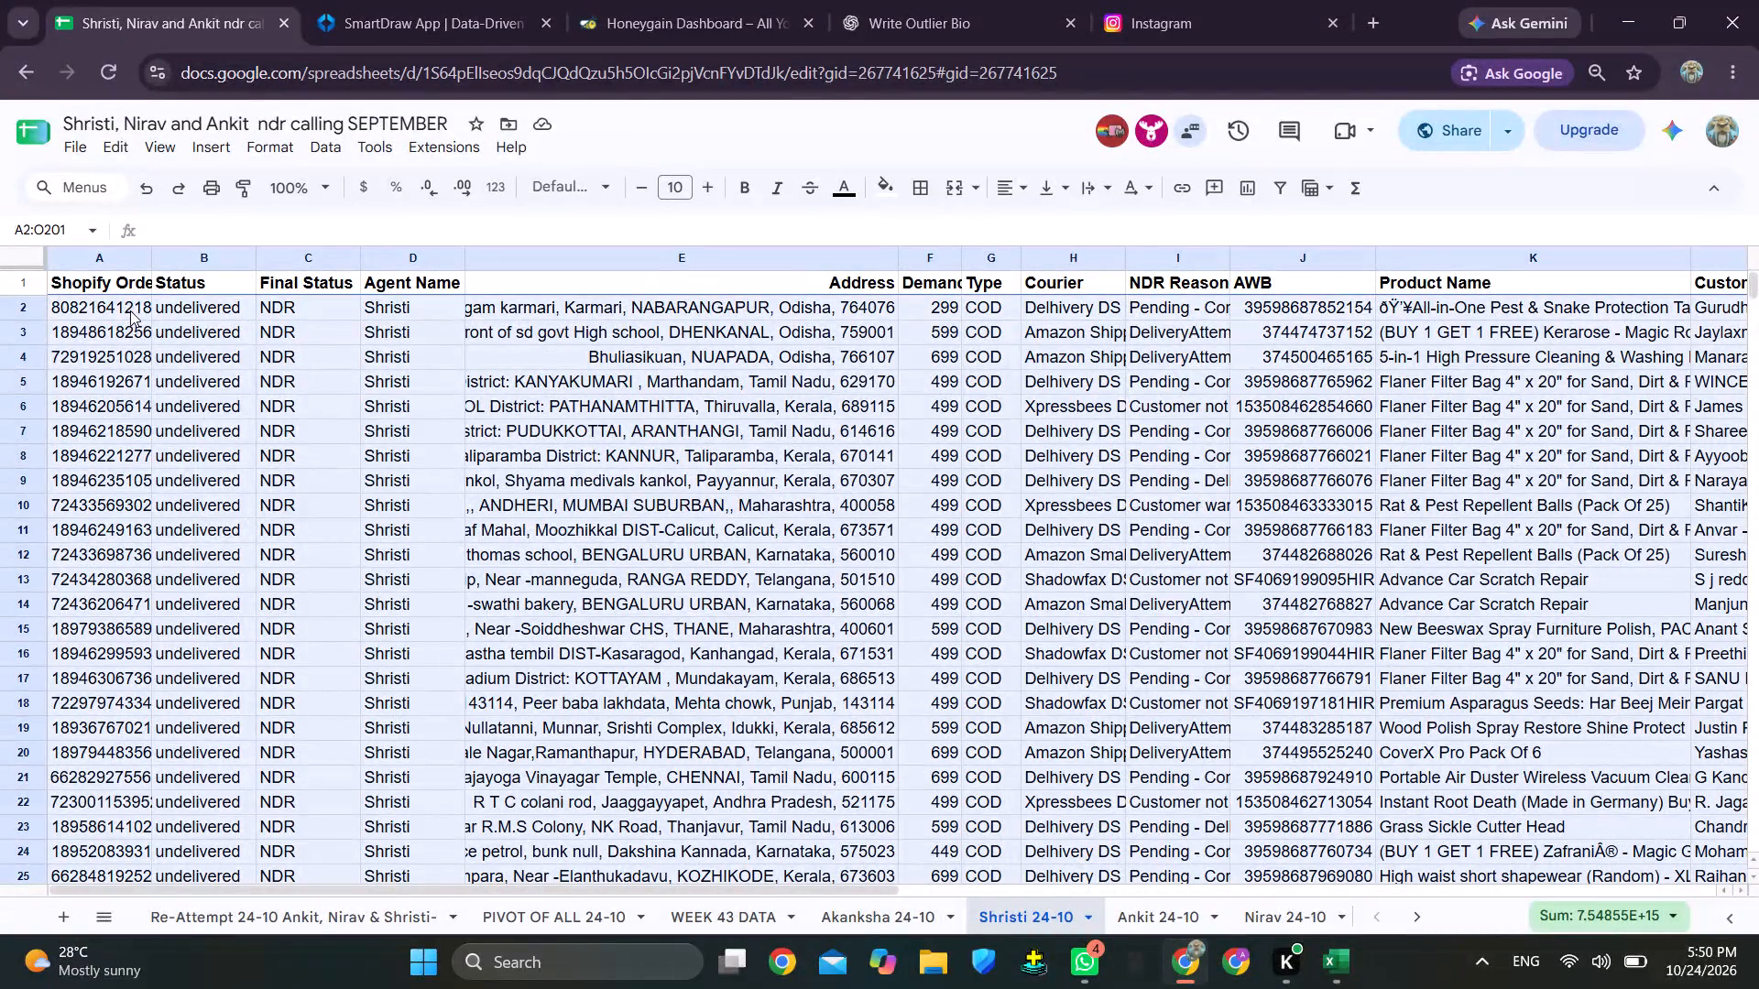
key("ctrl+c")
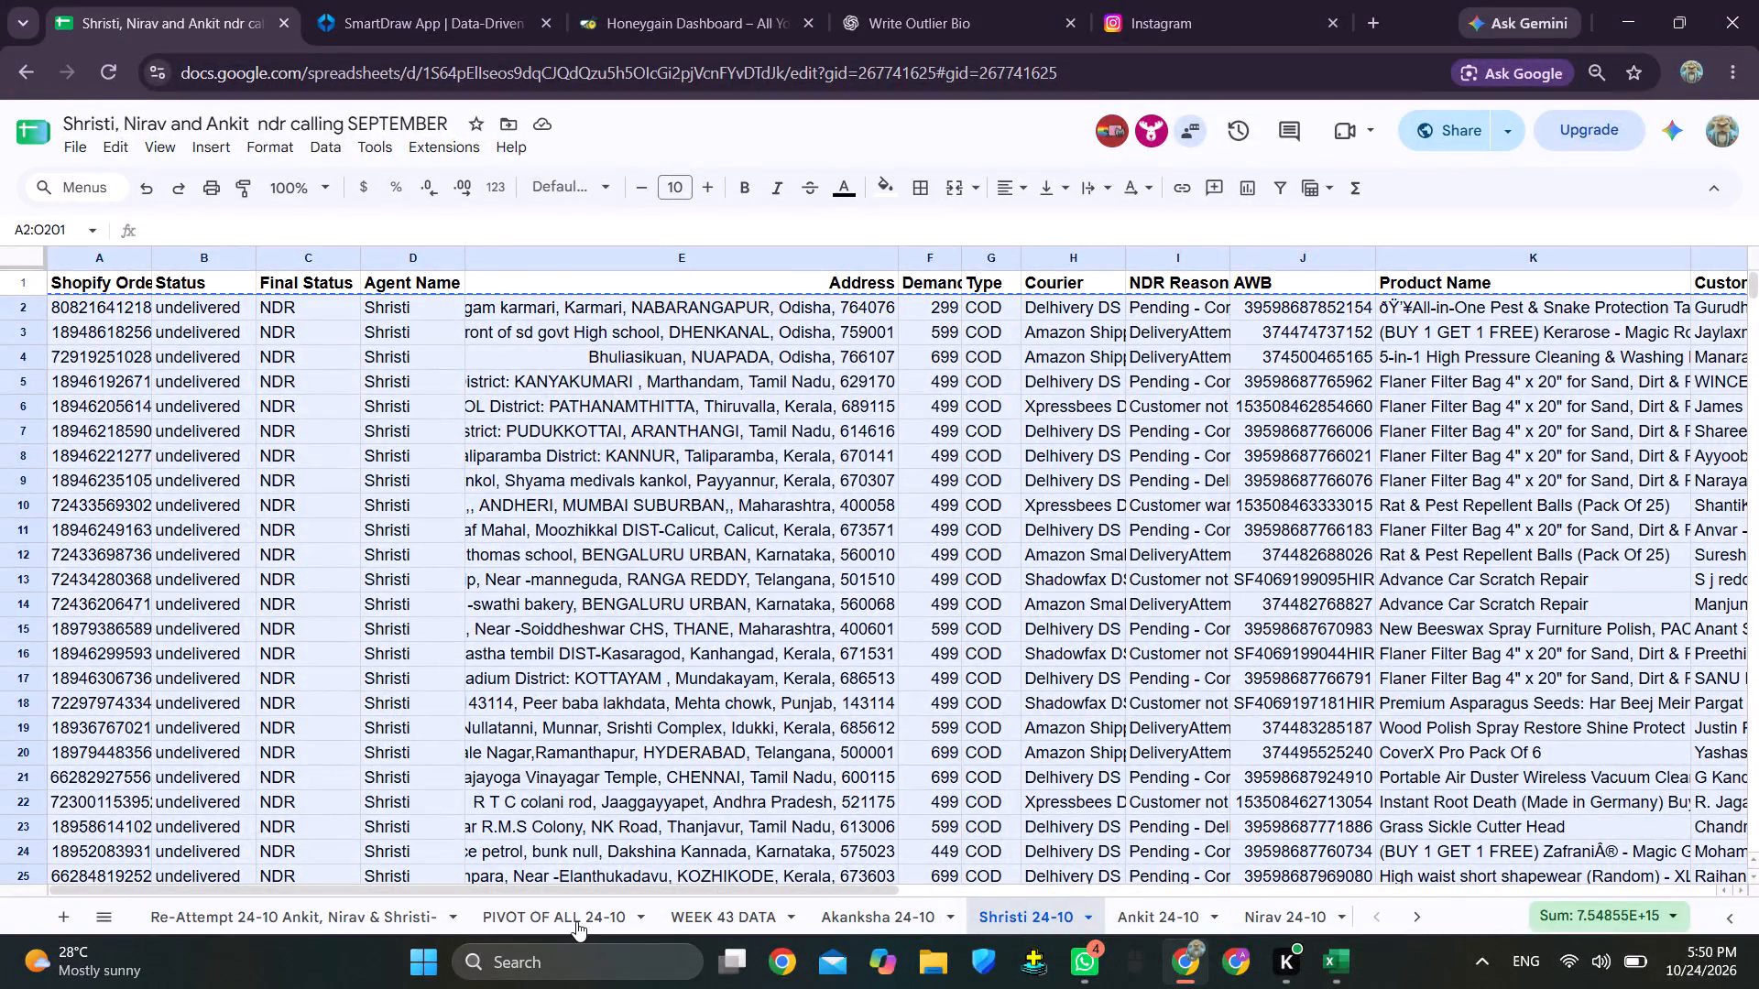
left_click(581, 923)
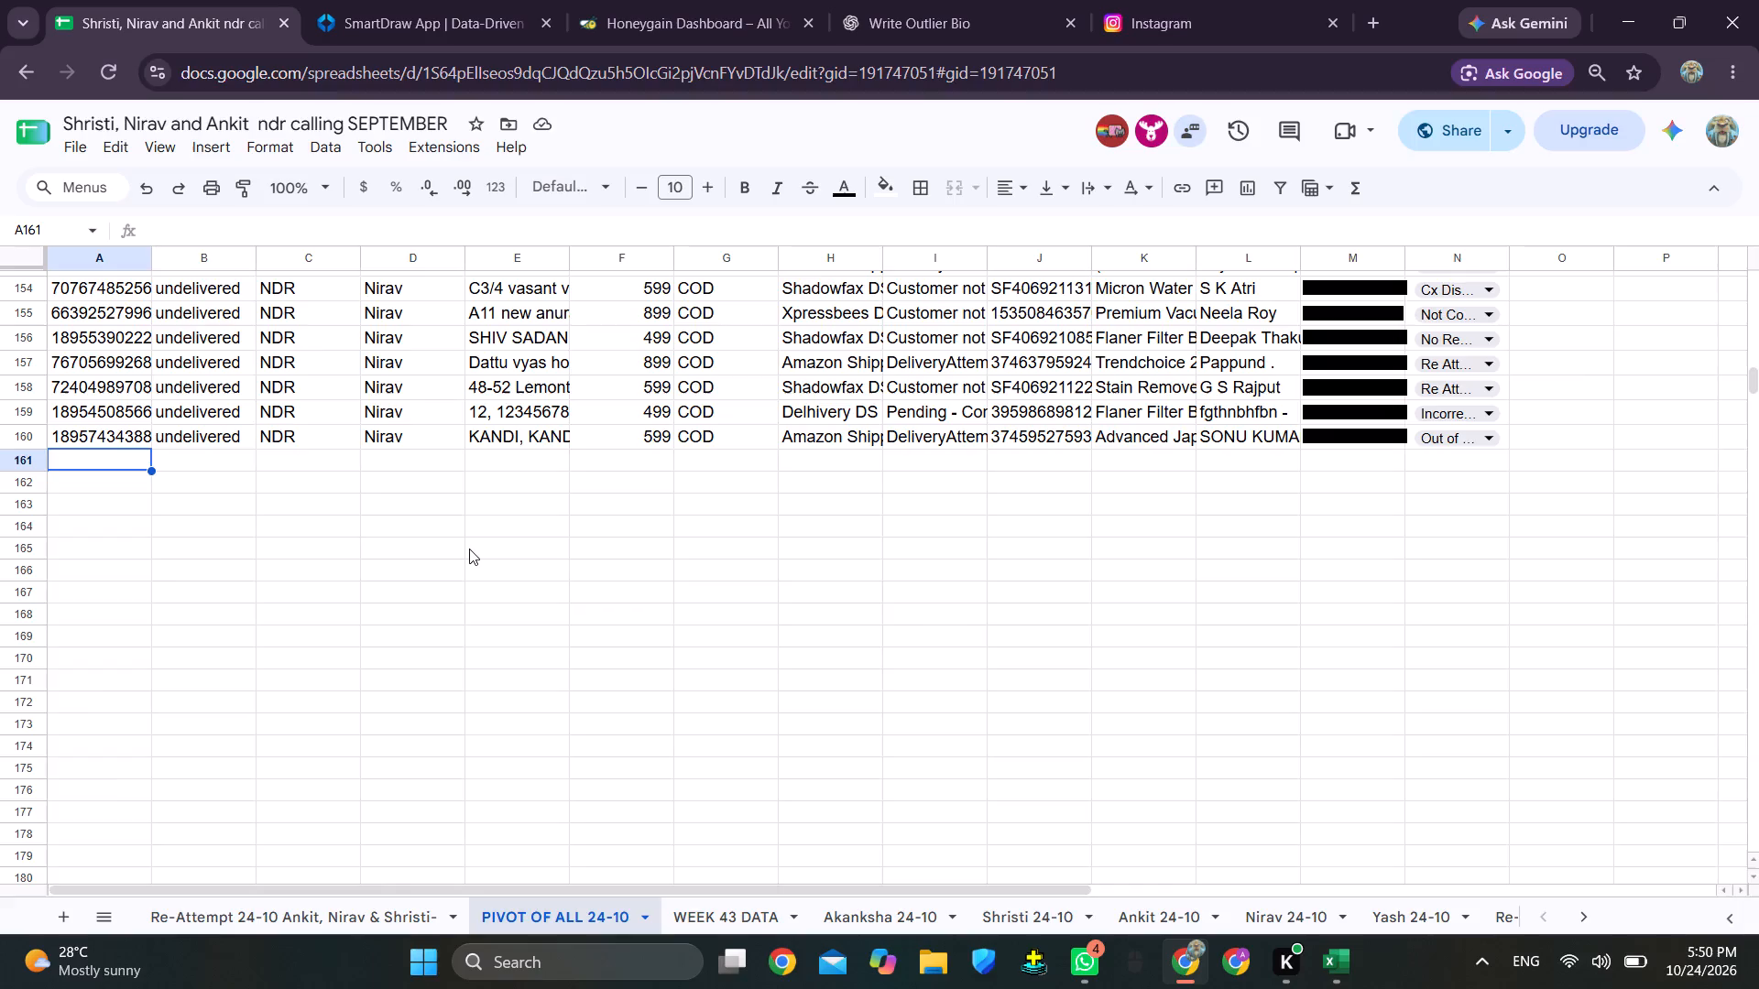
key("ctrl+v")
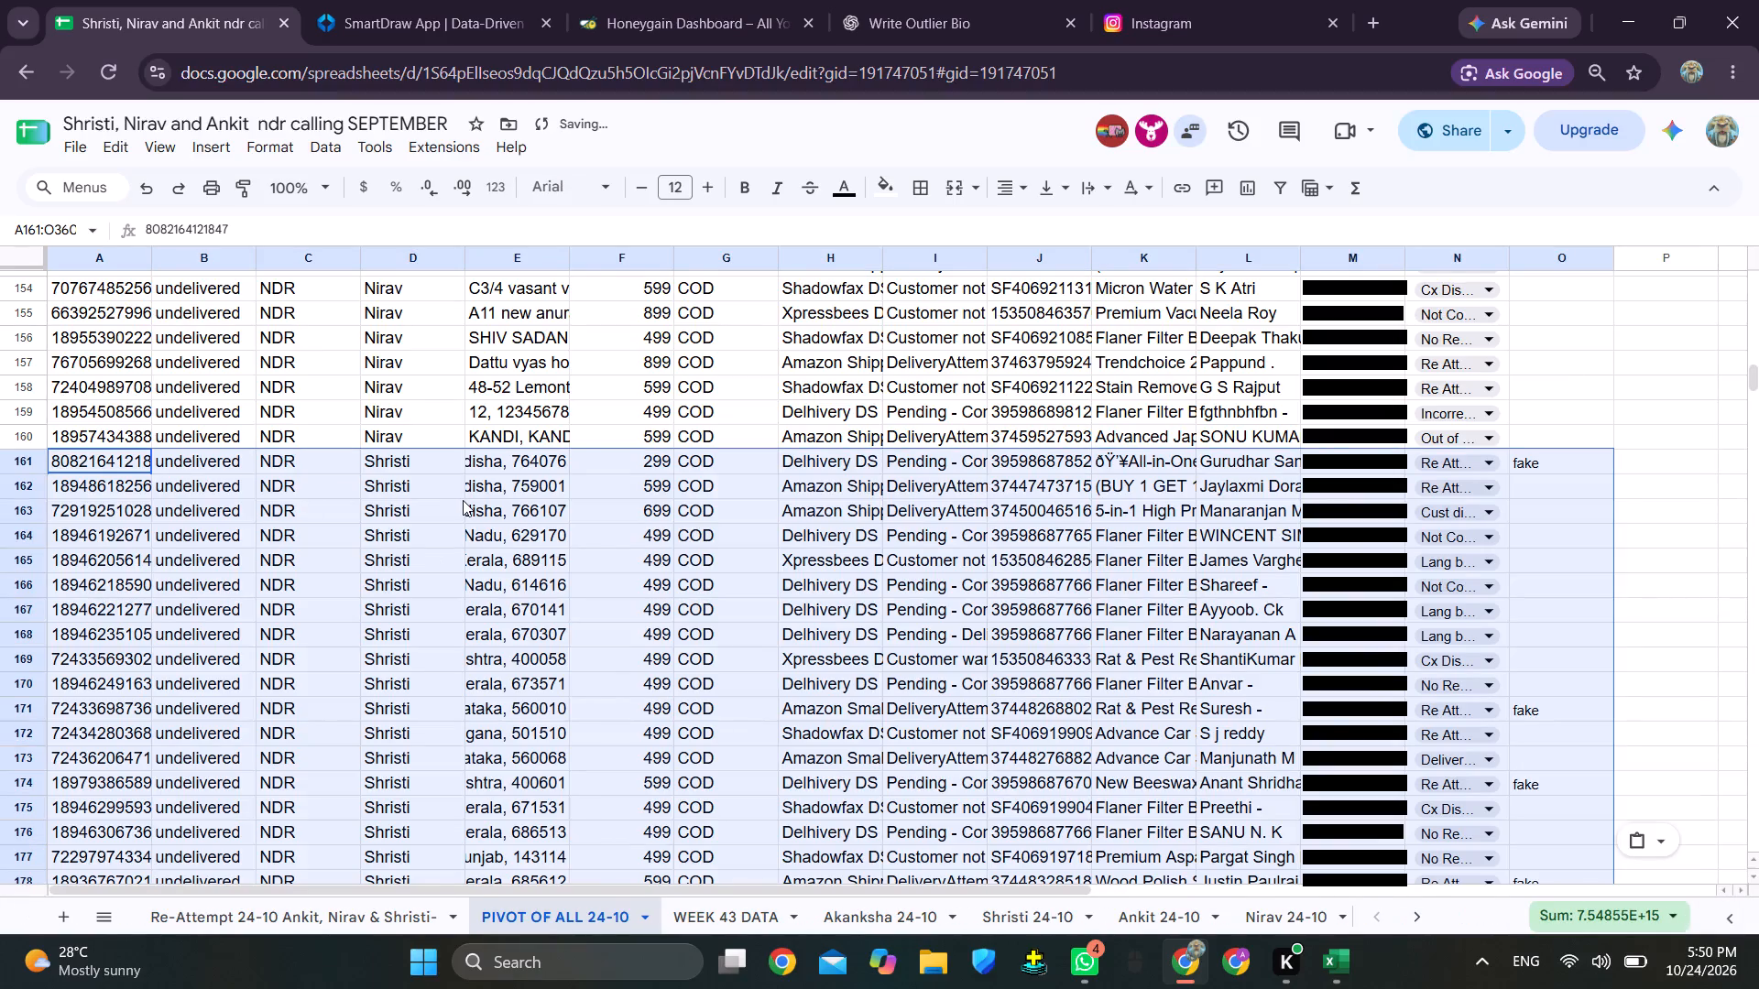
Copy the Ankit 24-10 rows with filled remarks, A2:O231 without the header, into PIVOT OF ALL 24-10 starting at cell A361.
scroll(435, 508, "down", 5)
scroll(396, 519, "up", 1)
scroll(383, 522, "down", 10)
scroll(336, 599, "up", 1)
scroll(336, 599, "down", 13)
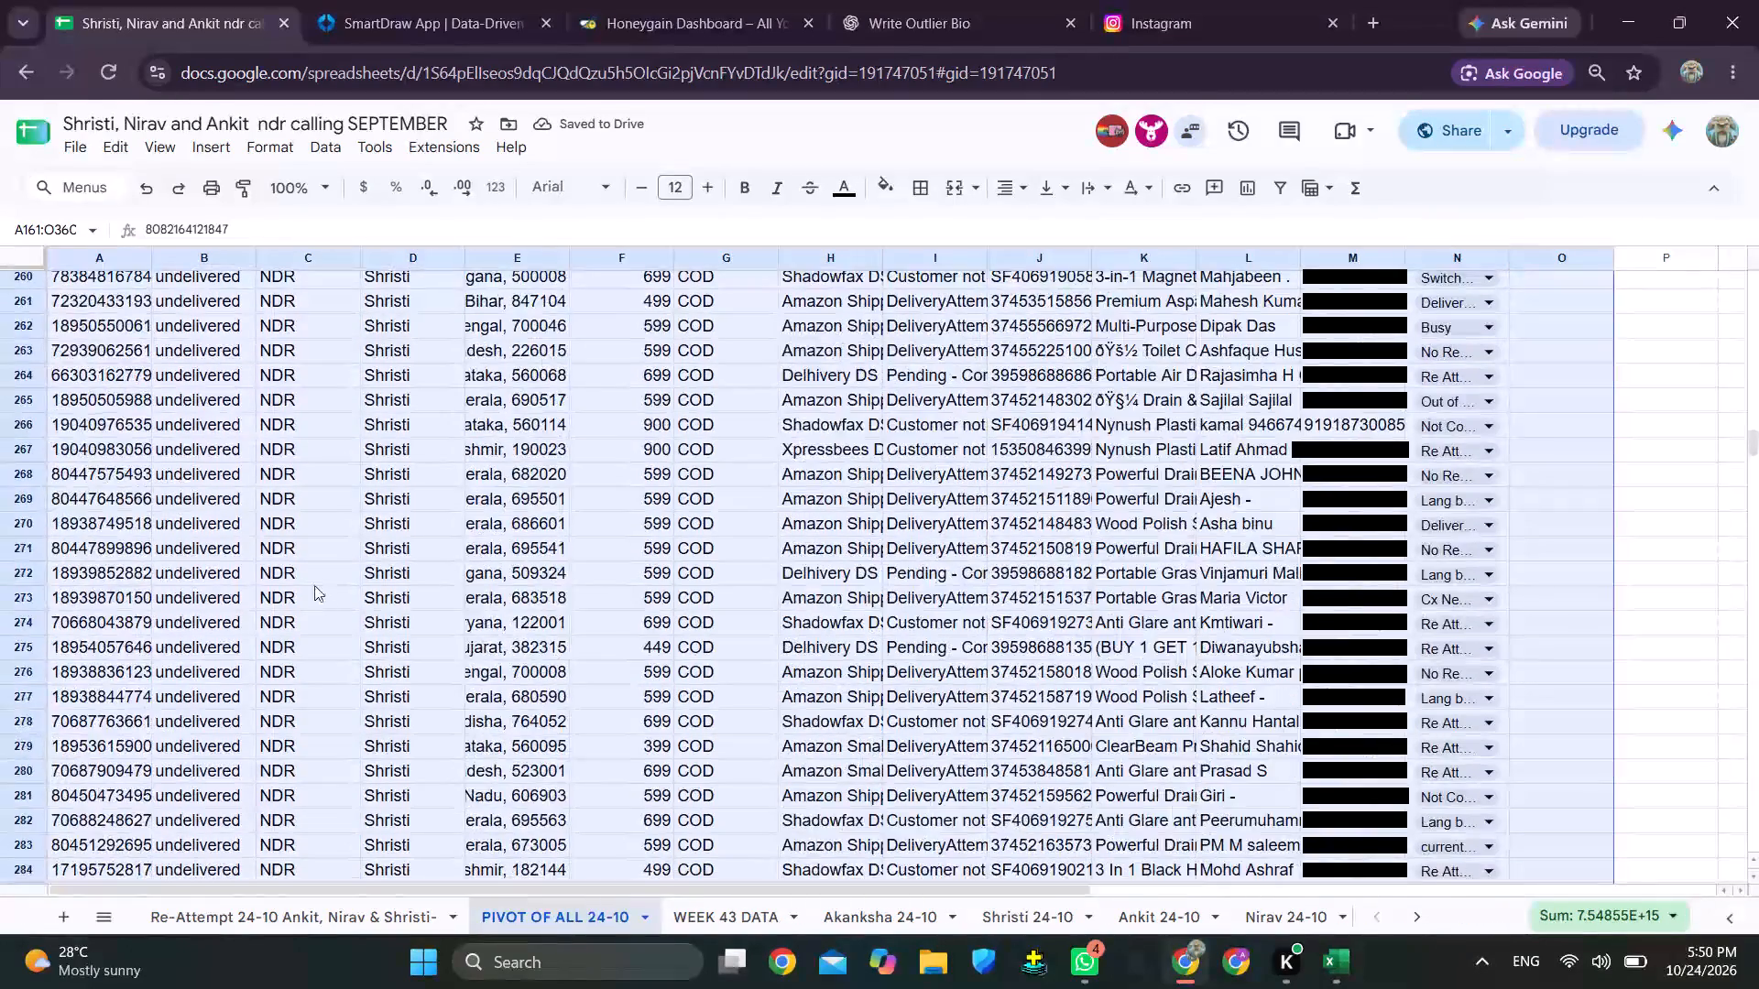
scroll(314, 585, "down", 8)
scroll(308, 562, "up", 1)
scroll(308, 562, "down", 1)
scroll(308, 562, "up", 1)
scroll(308, 562, "down", 11)
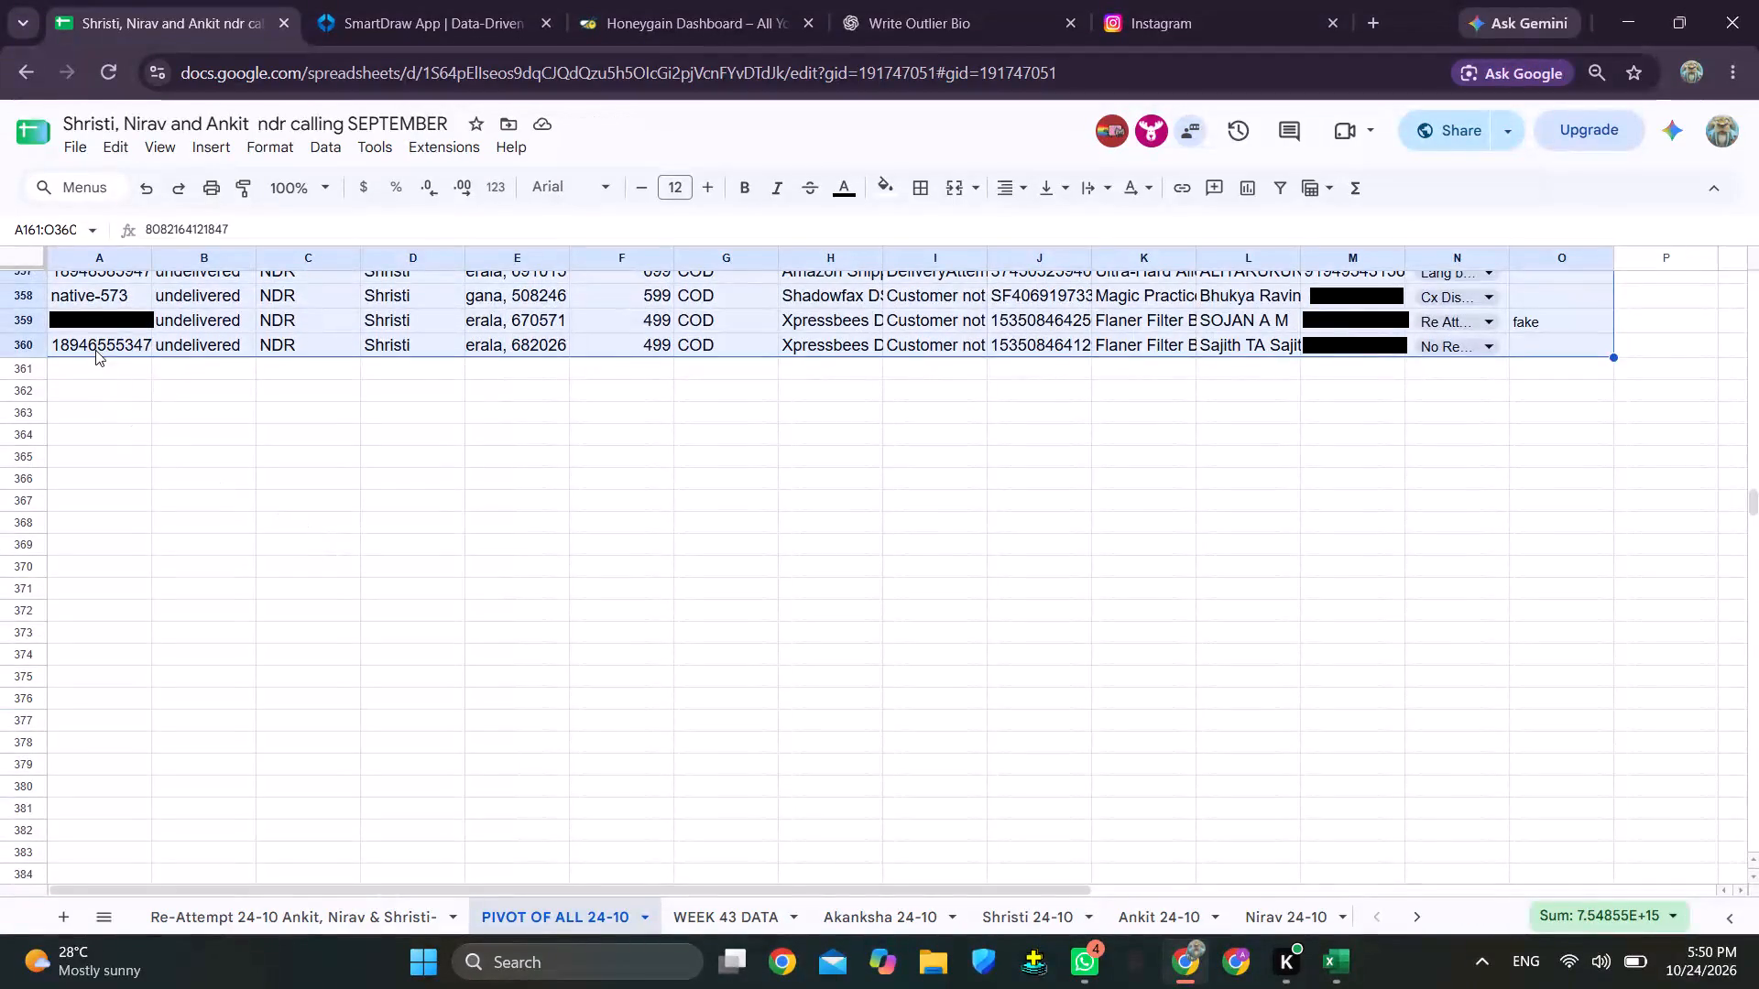
left_click(105, 368)
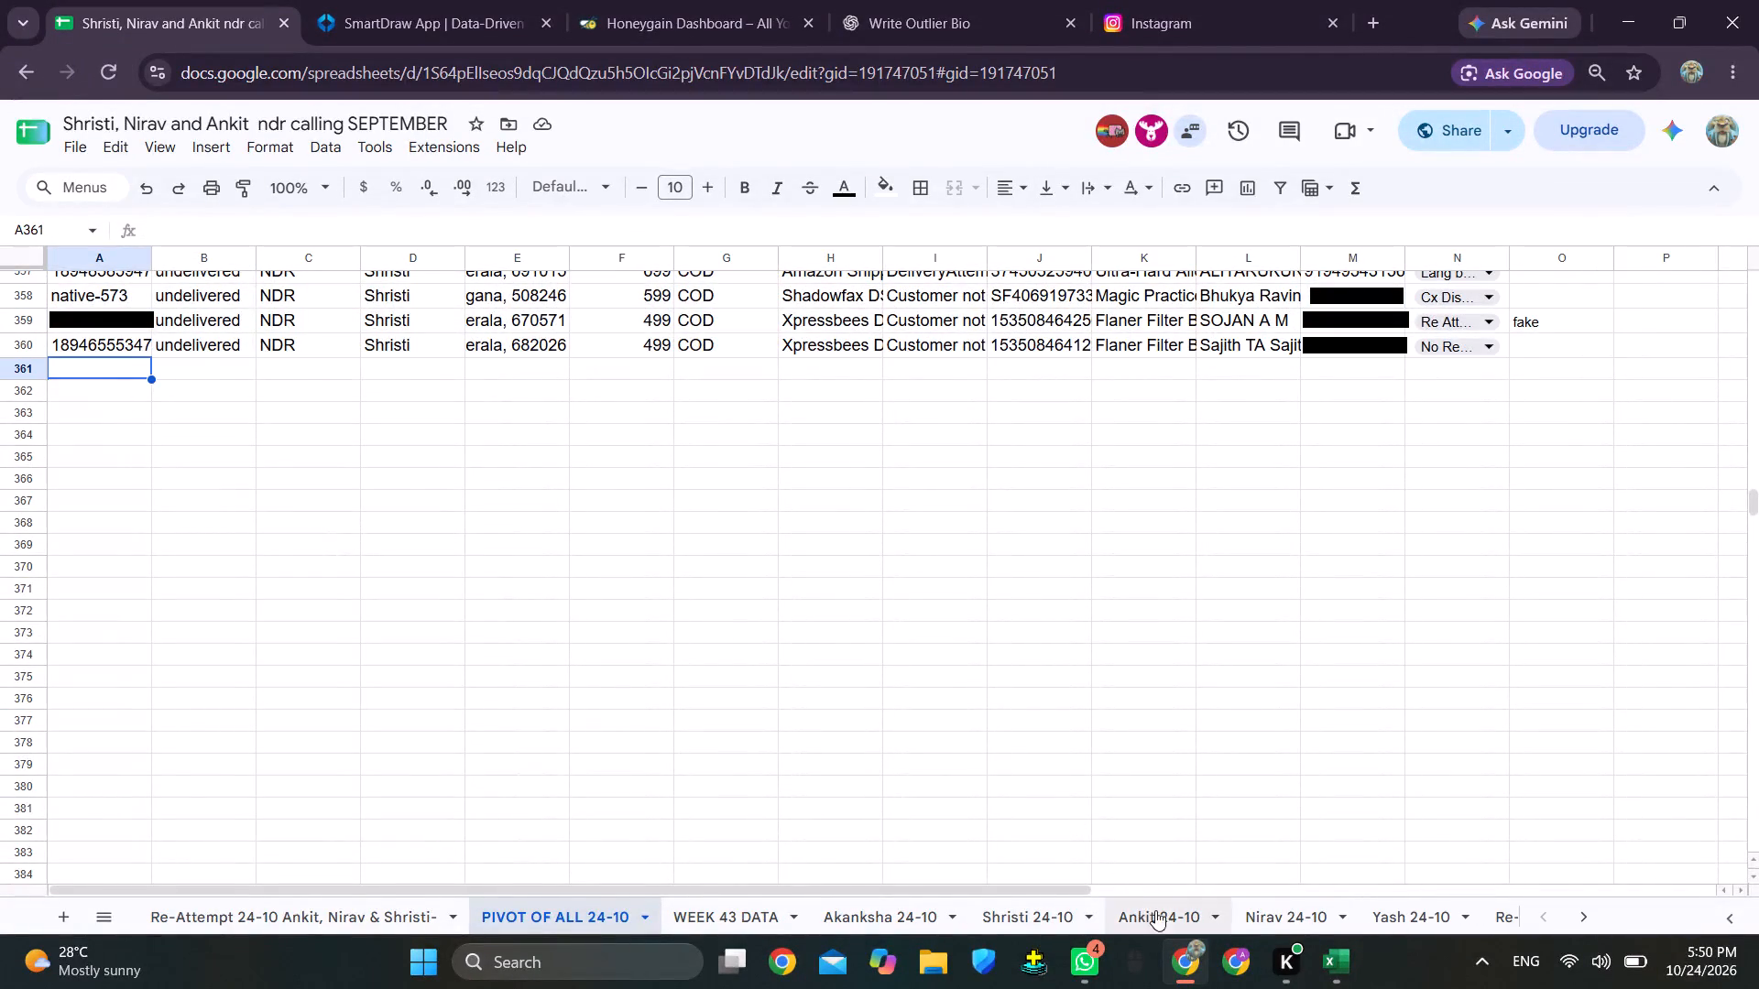
left_click(1158, 912)
scroll(1407, 567, "down", 20)
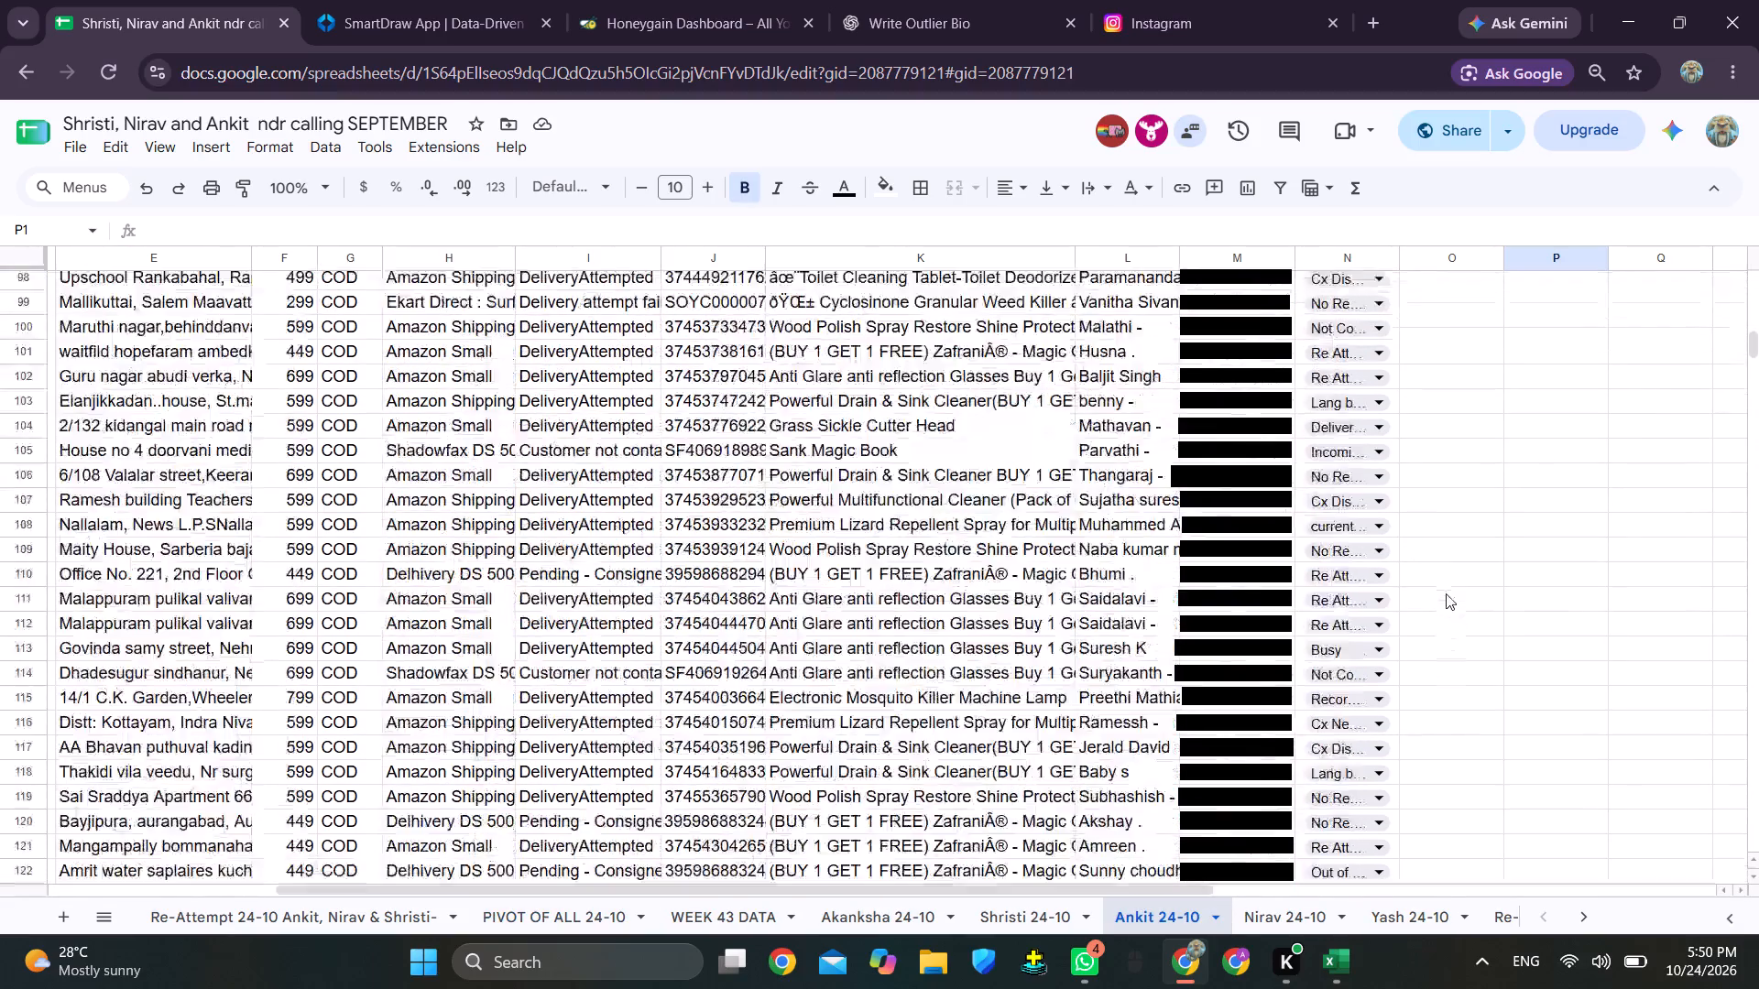
scroll(1446, 593, "down", 20)
scroll(1446, 593, "down", 7)
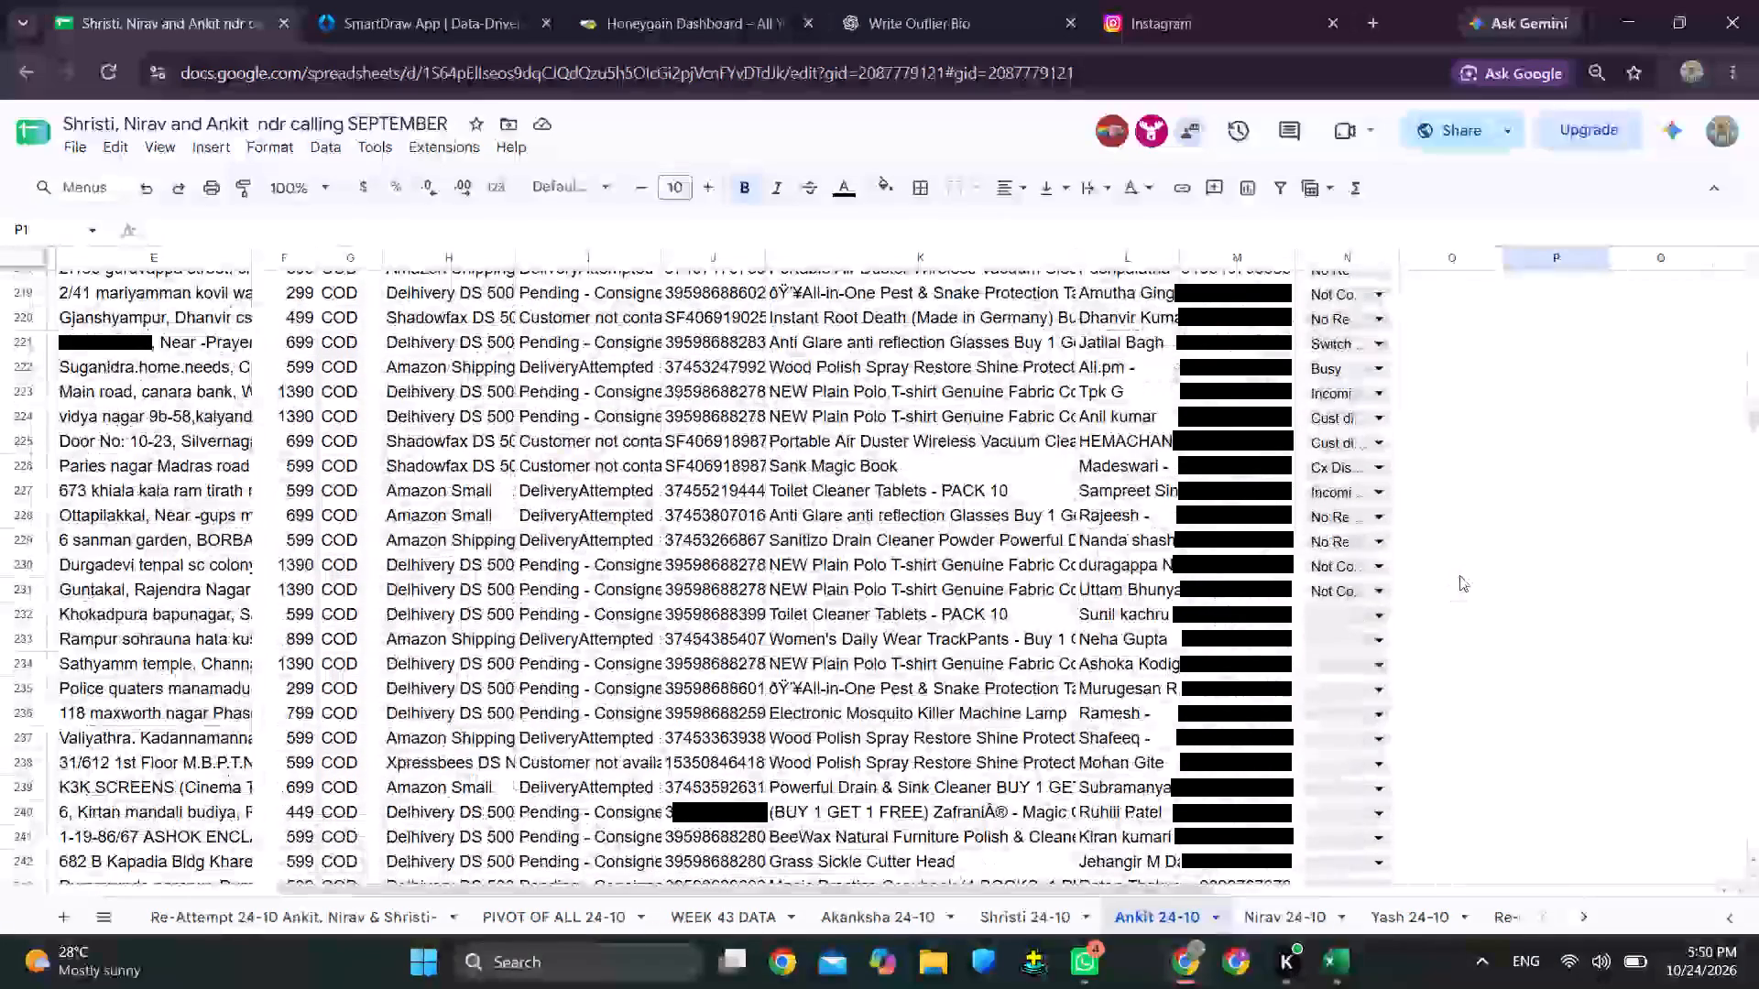
left_click_drag(1451, 592, 0, 384)
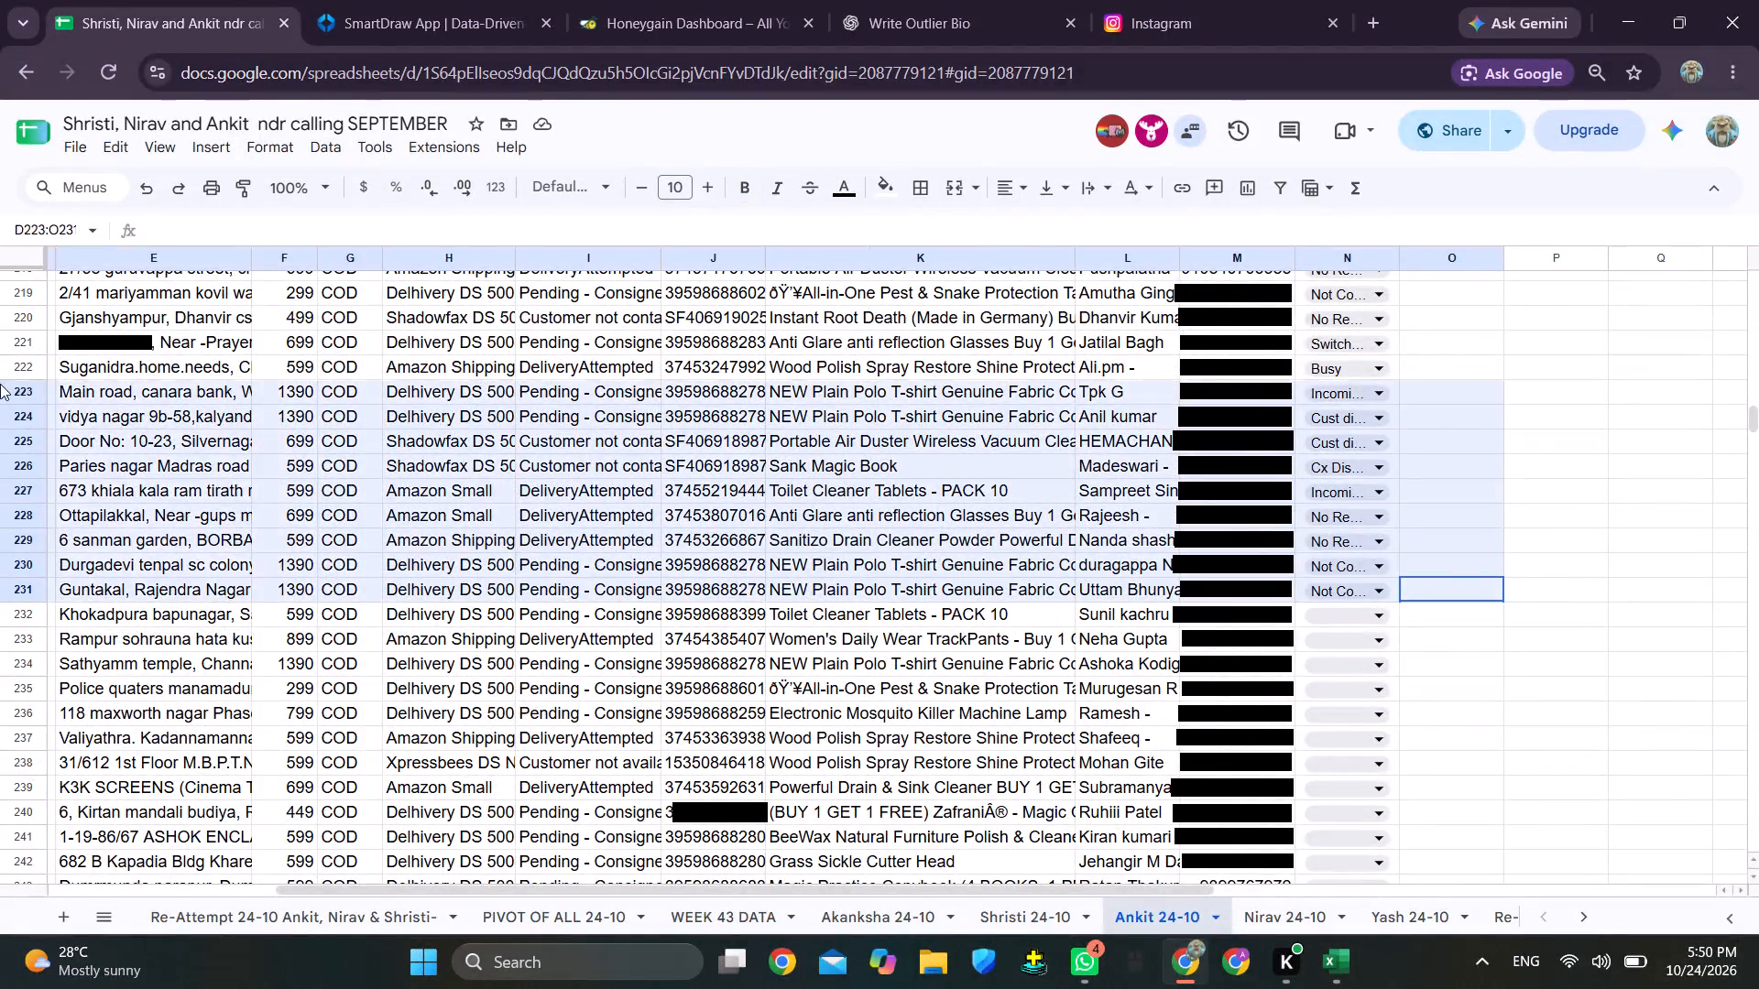
left_click_drag(0, 384, 103, 89)
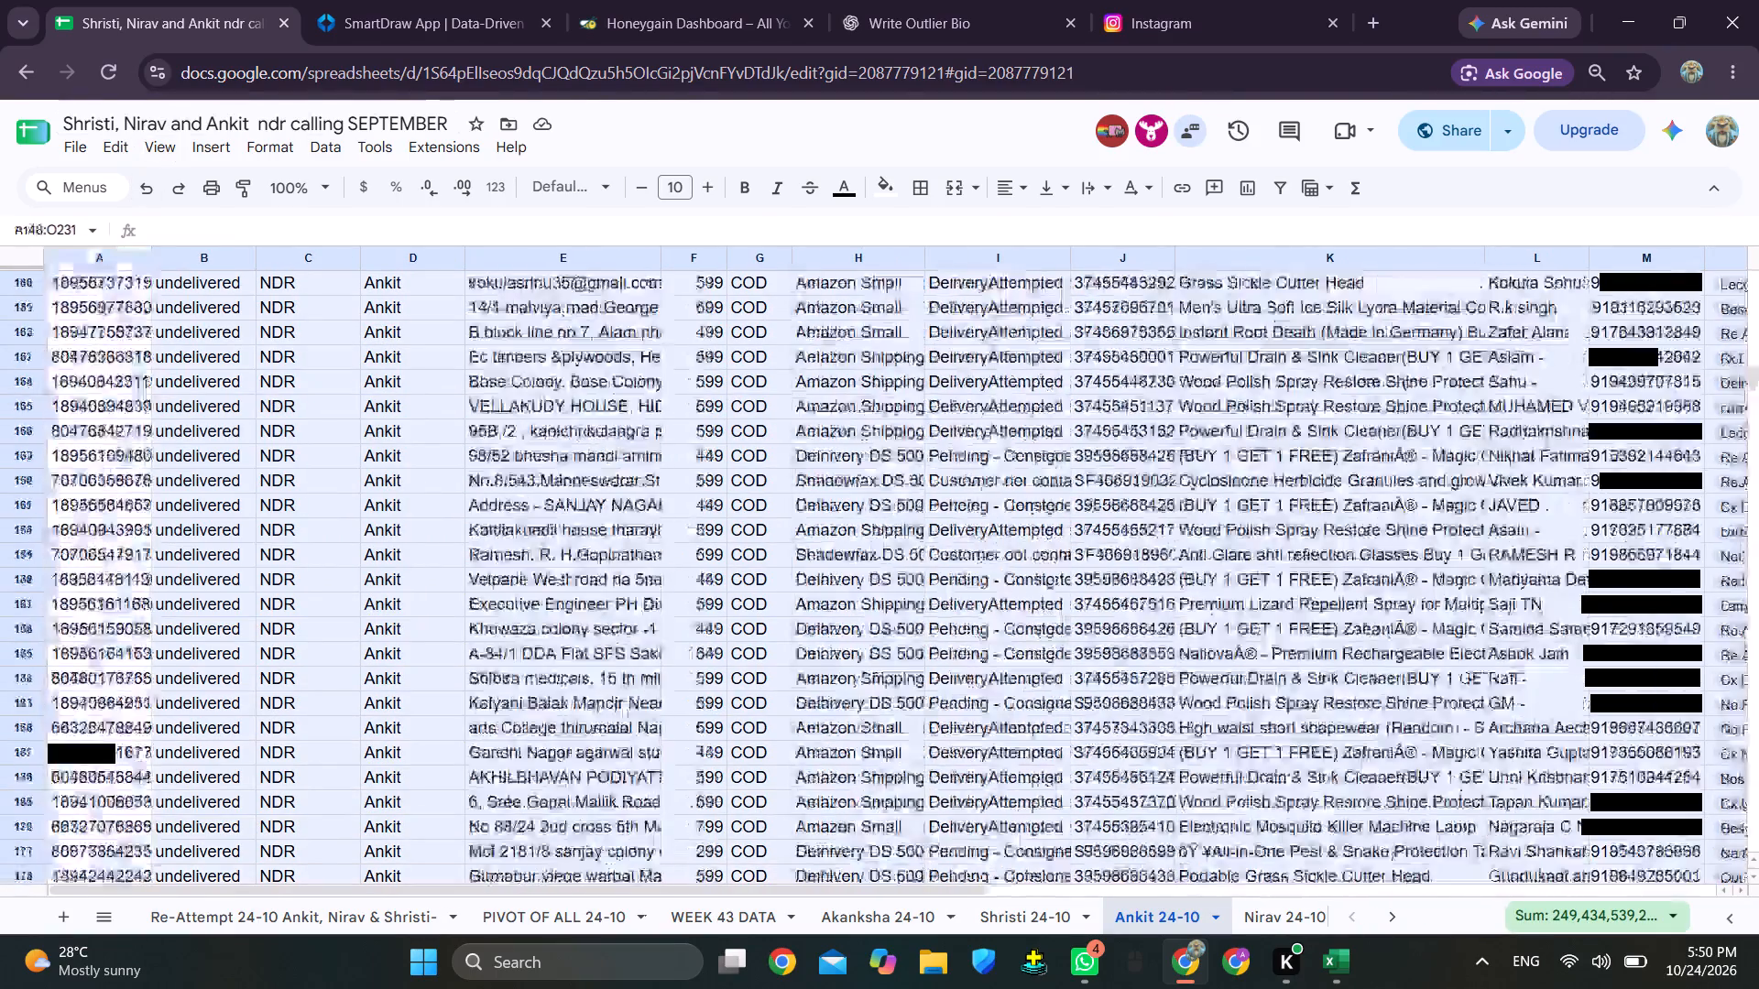
left_click_drag(103, 89, 0, 117)
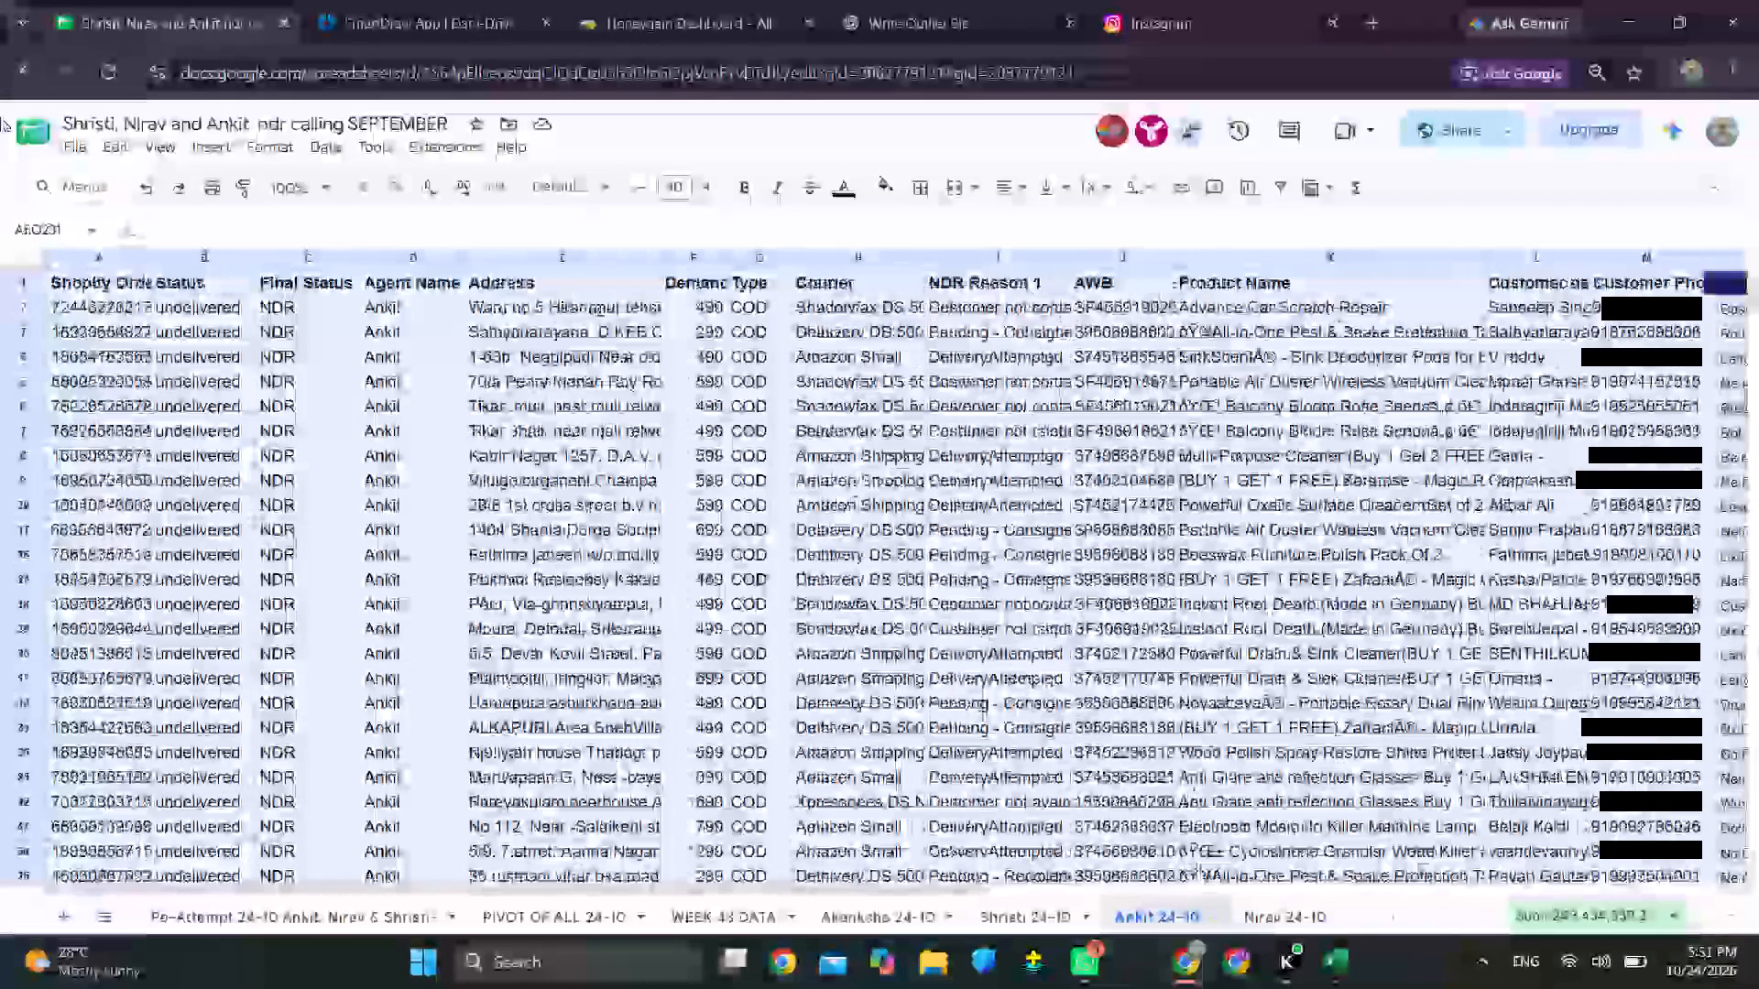
left_click_drag(0, 117, 125, 305)
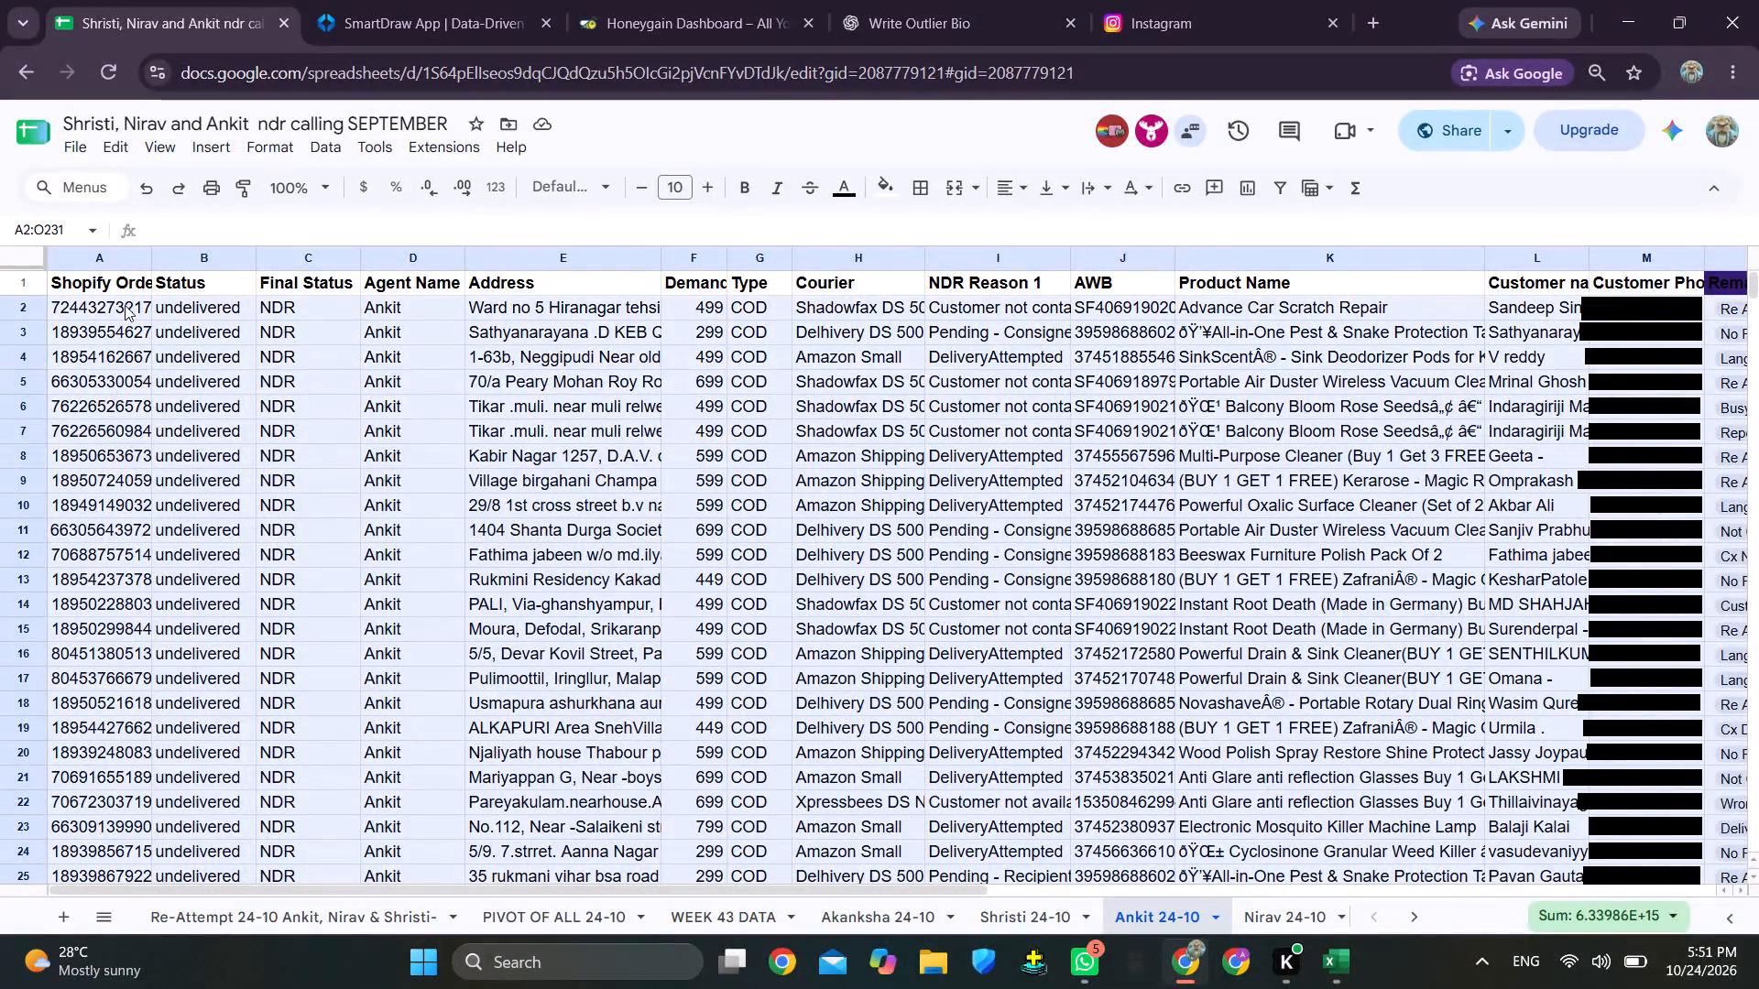
left_click_drag(125, 305, 126, 302)
key("ctrl+c")
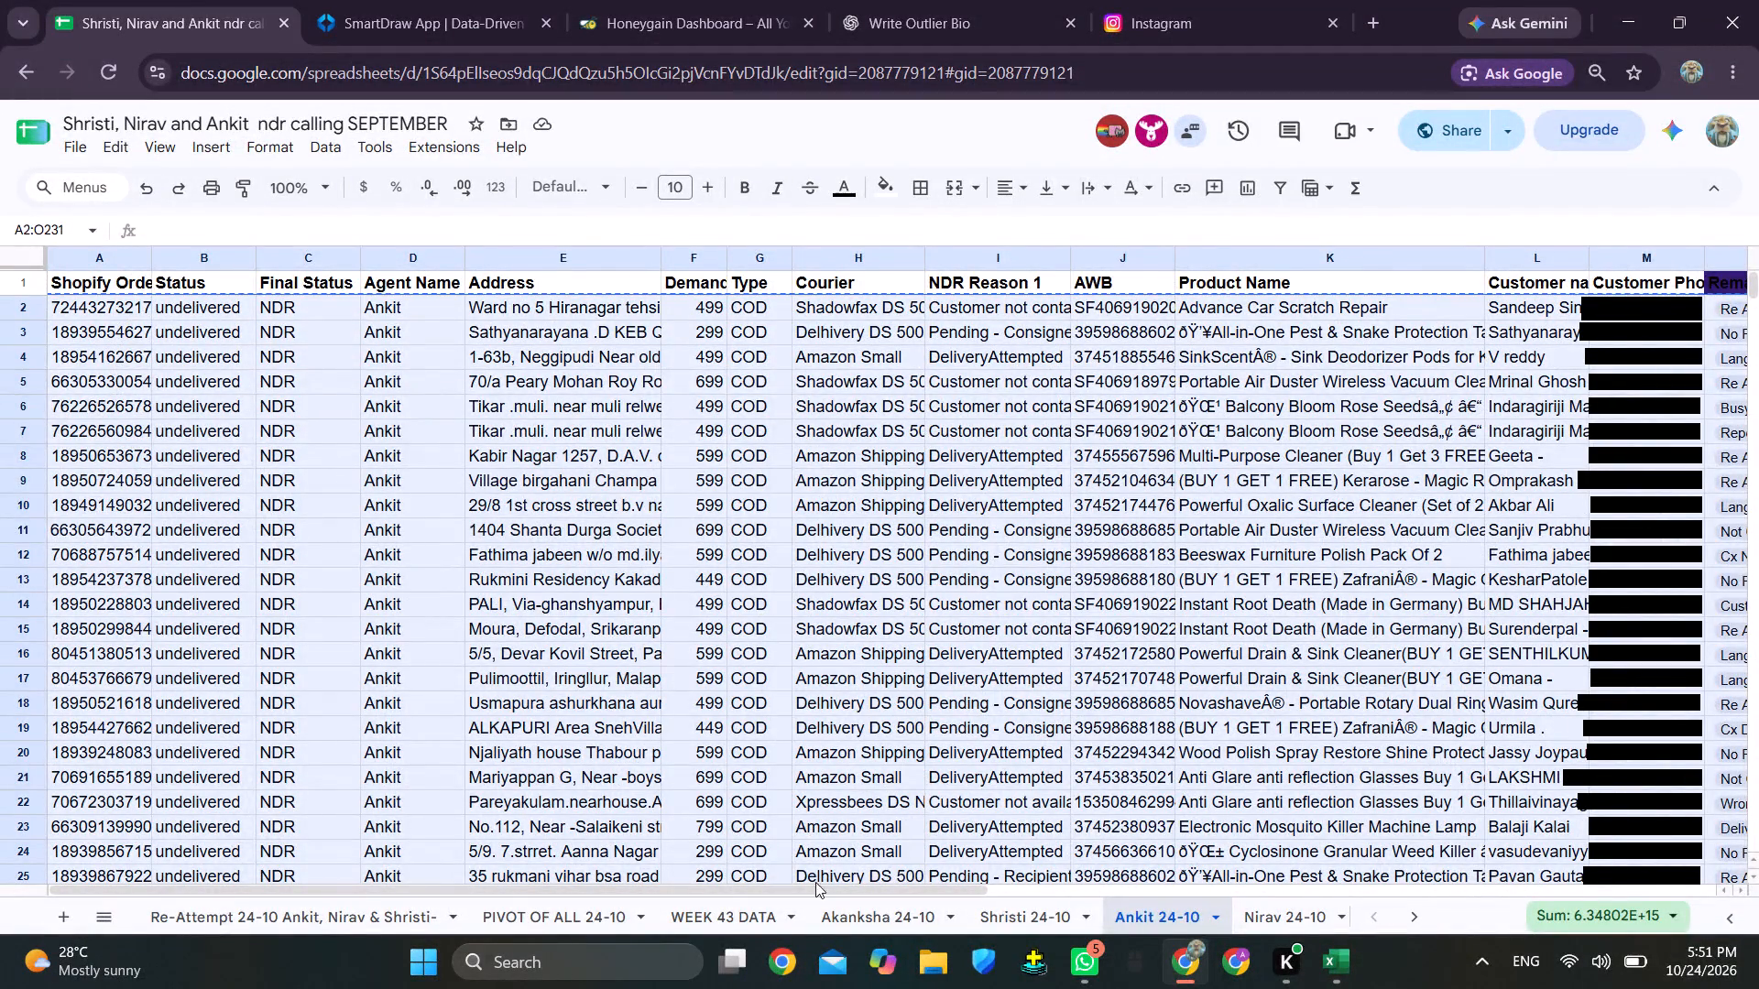
left_click(562, 918)
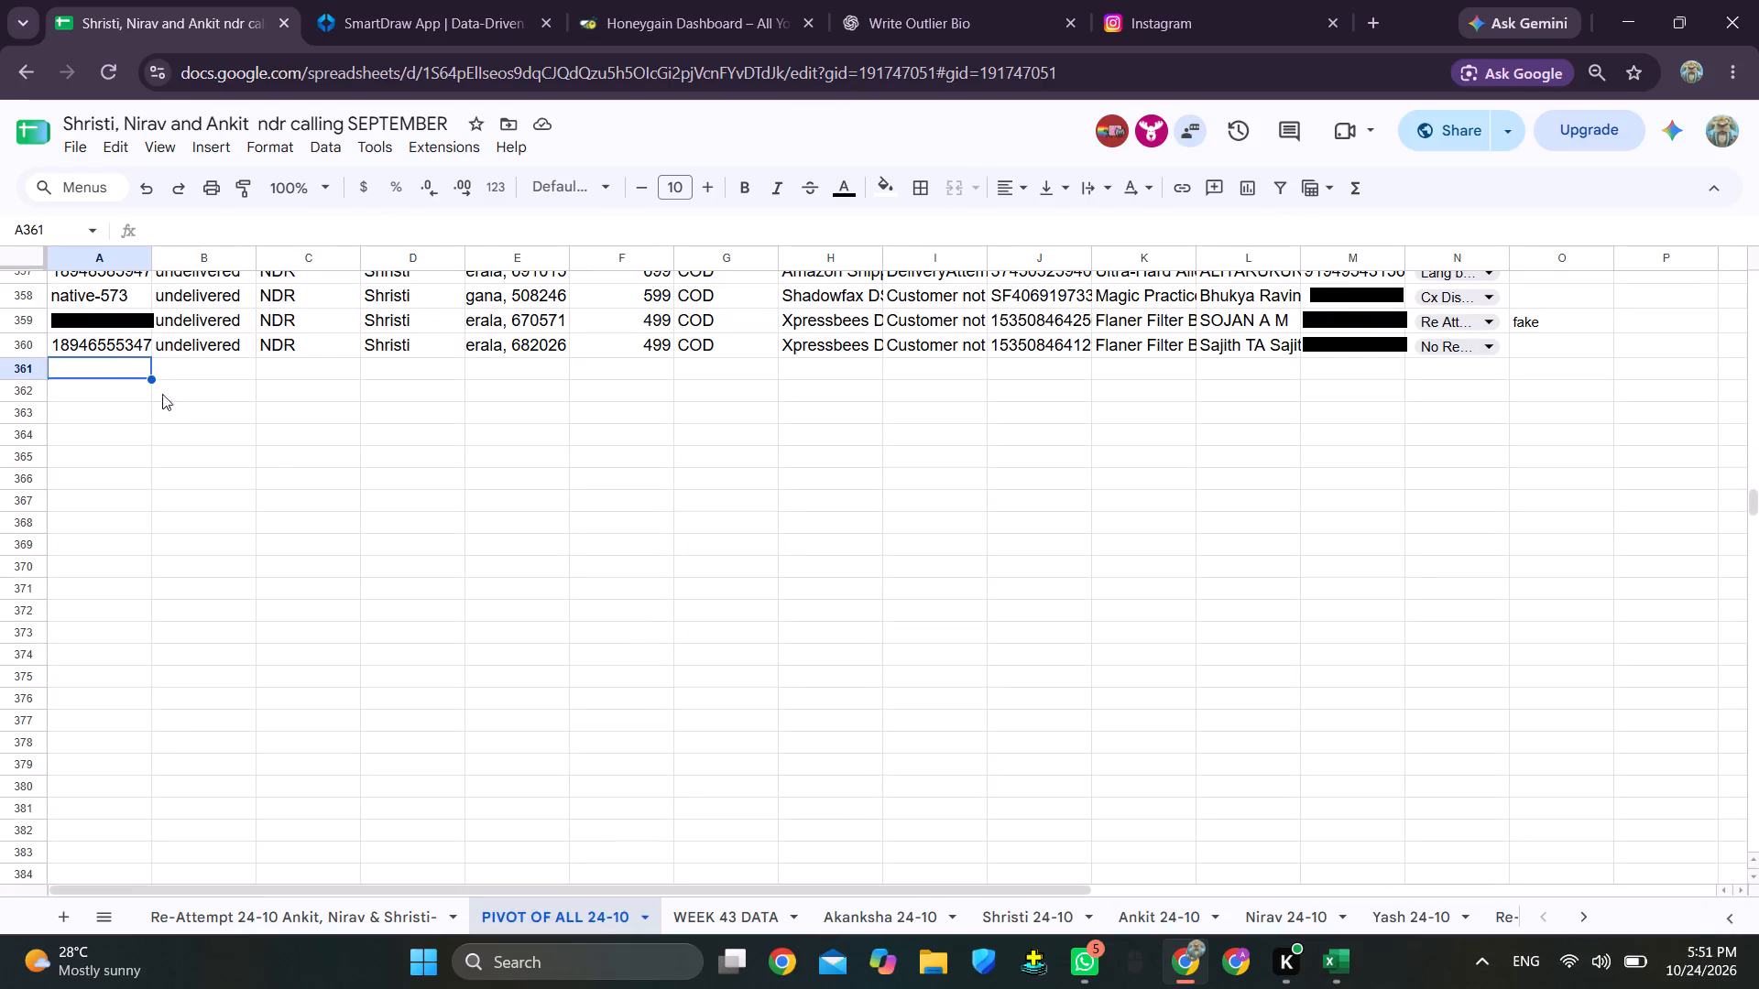
key("ctrl+v")
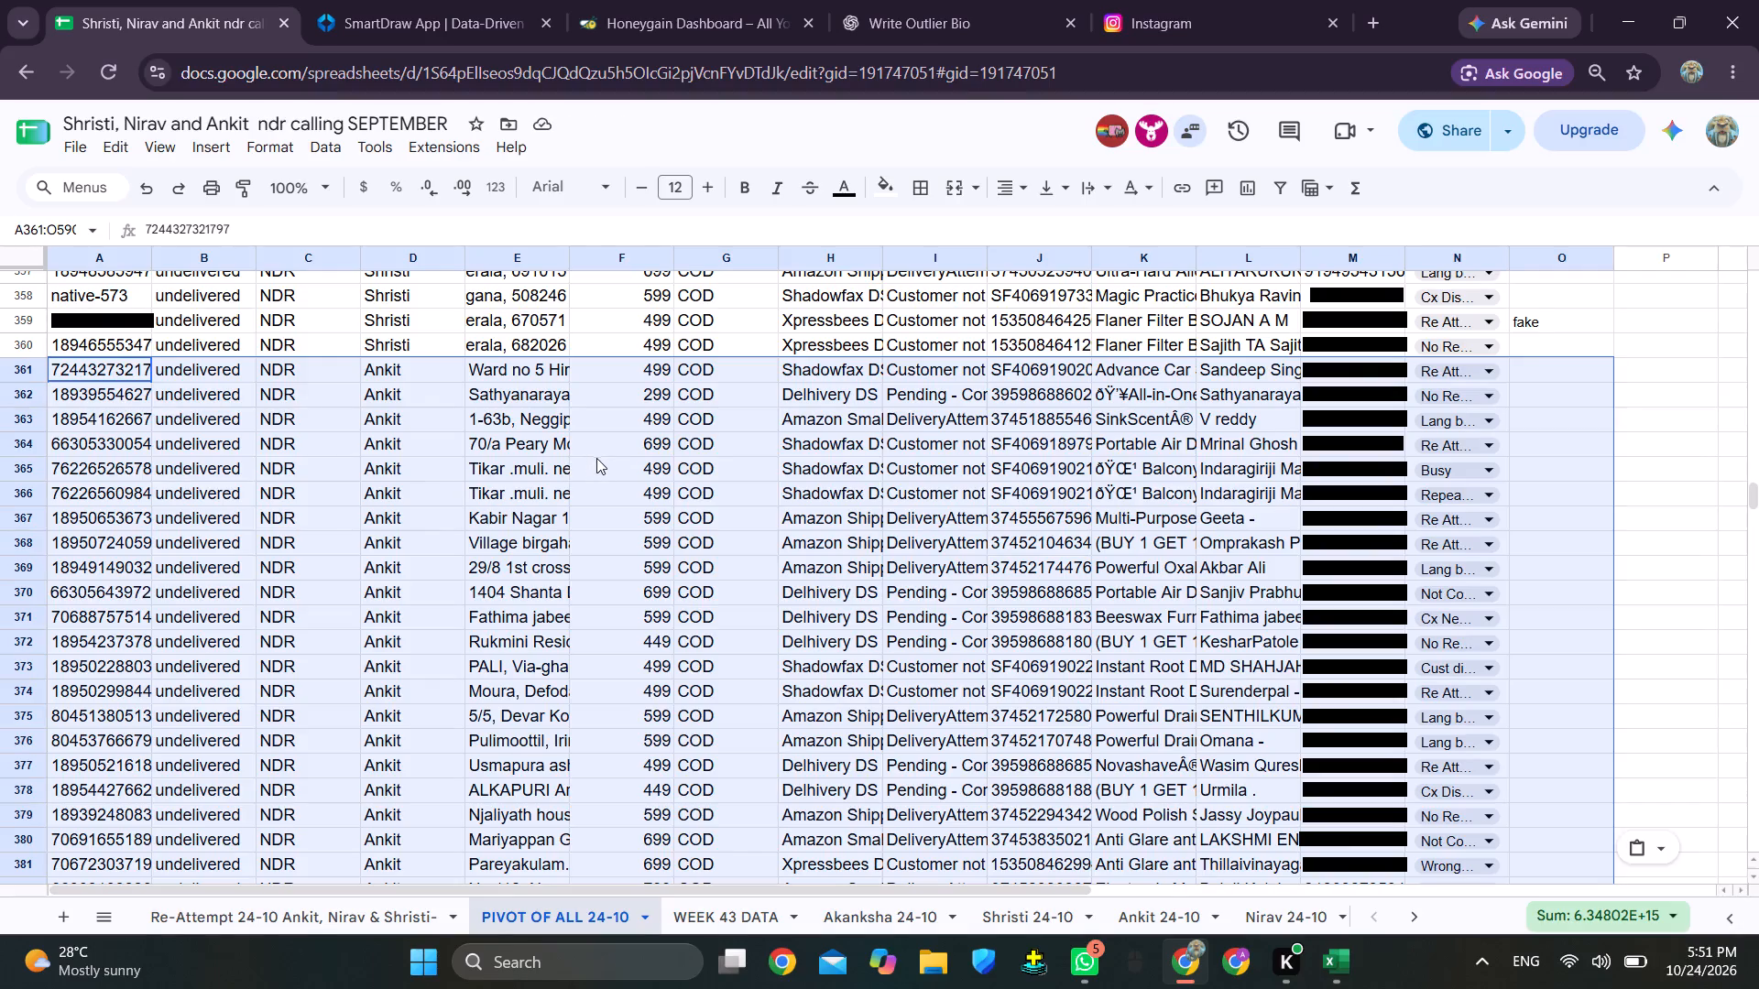
Copy the Yash 24-10 rows with filled remarks, A2:O202 without the header, into PIVOT OF ALL 24-10 starting at cell A591.
scroll(456, 499, "down", 15)
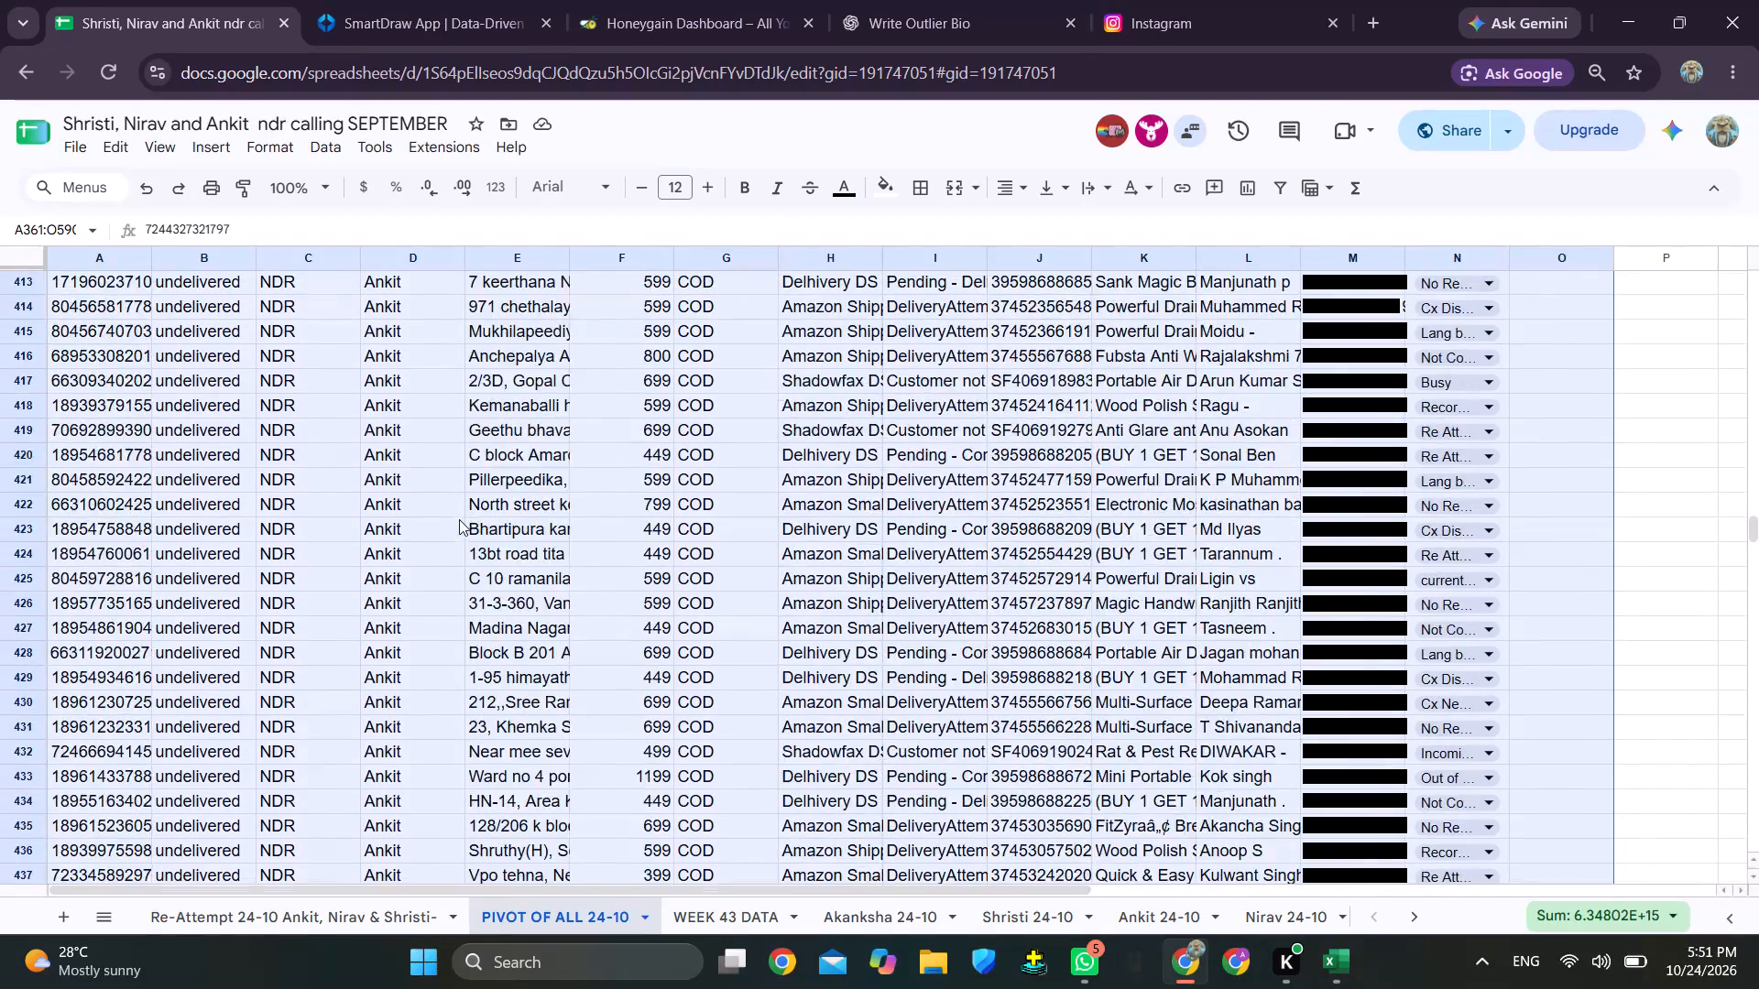
scroll(459, 519, "down", 20)
scroll(459, 519, "down", 15)
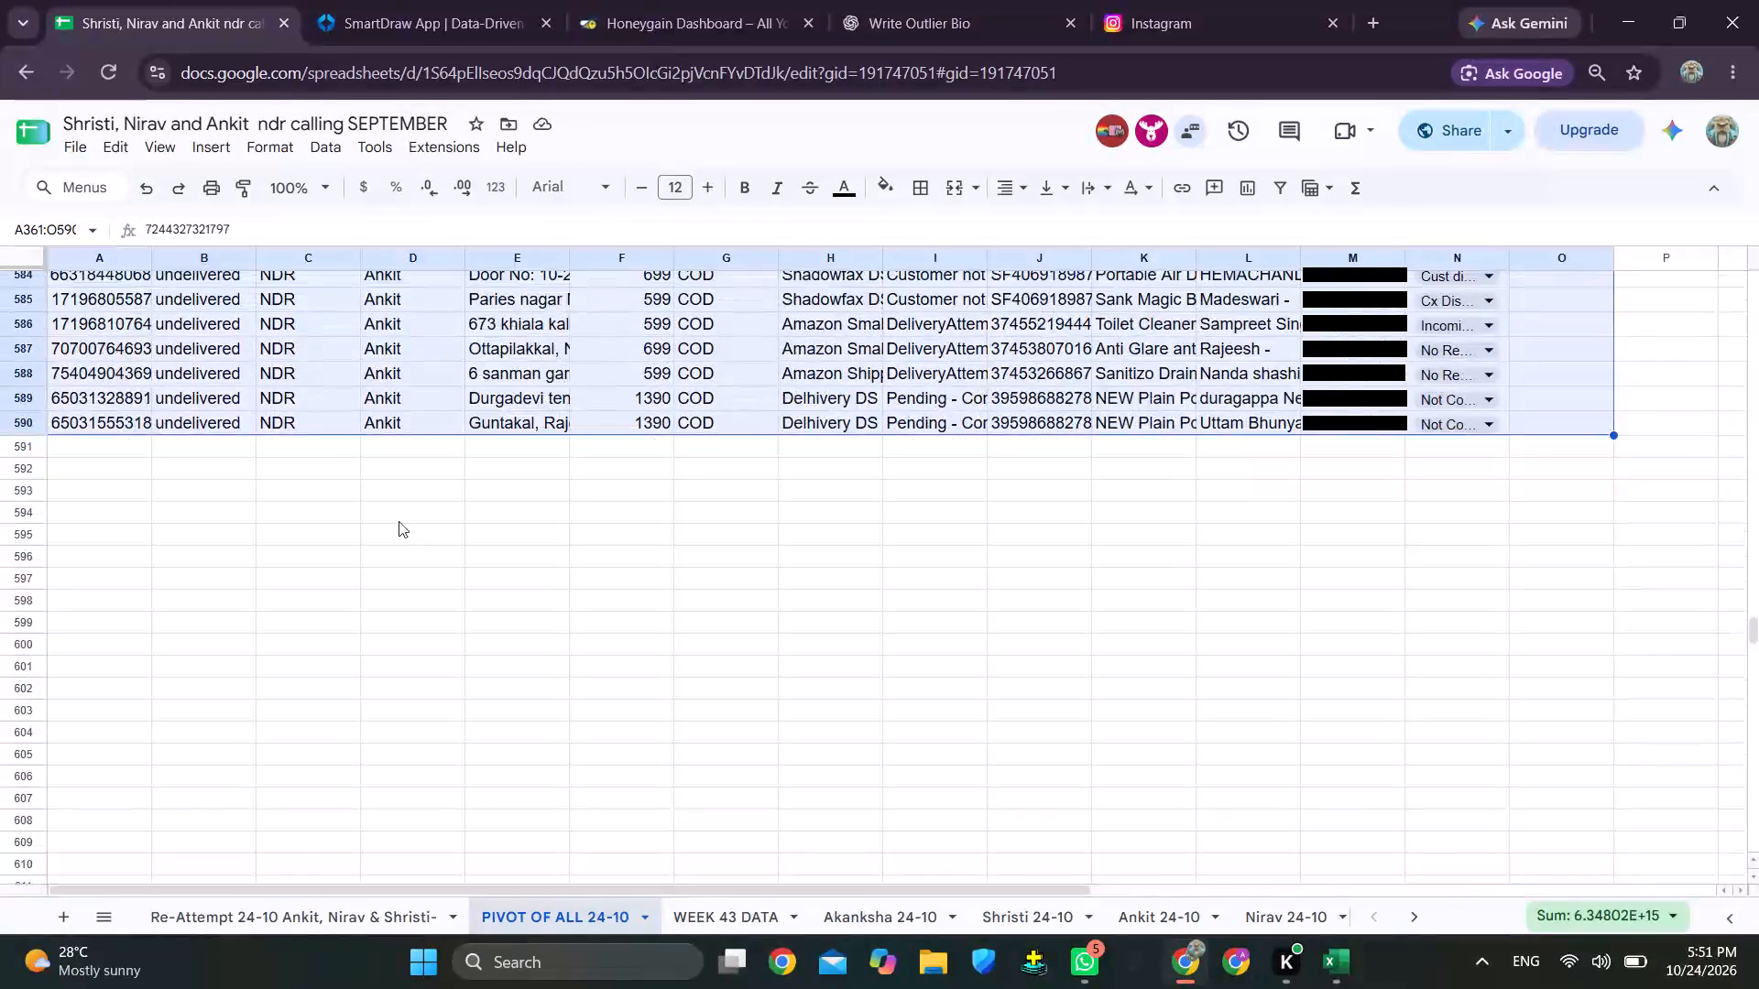
left_click(127, 336)
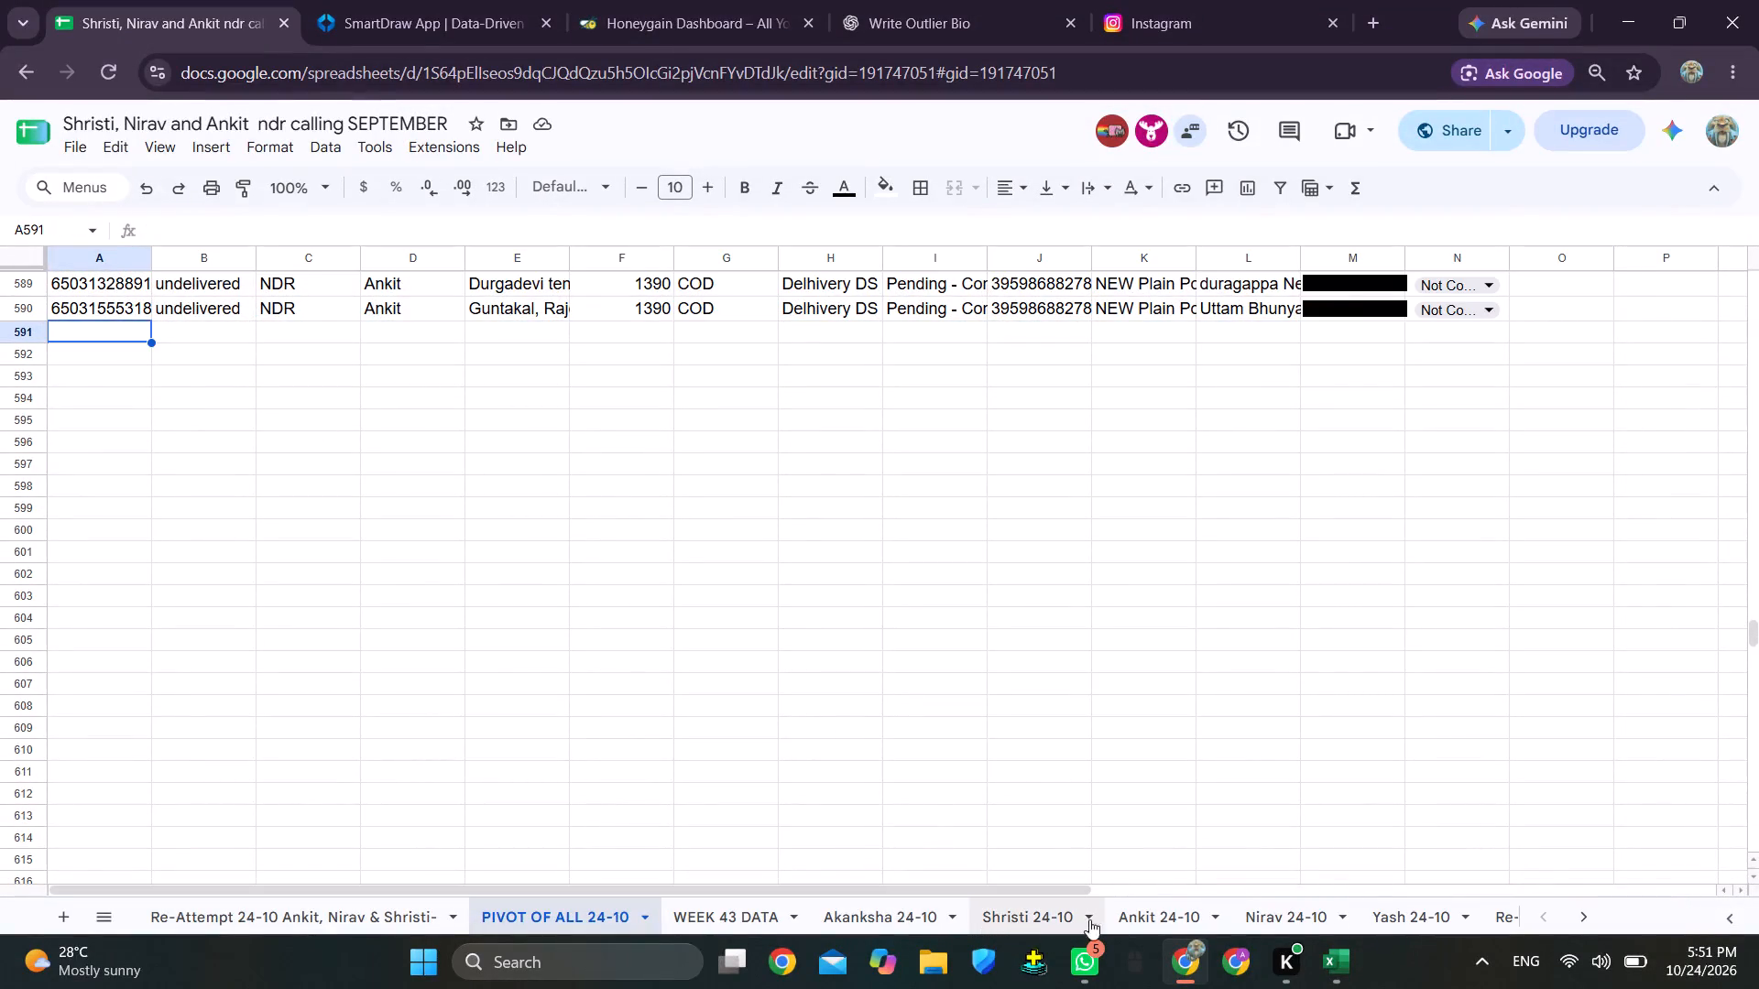
left_click(1433, 916)
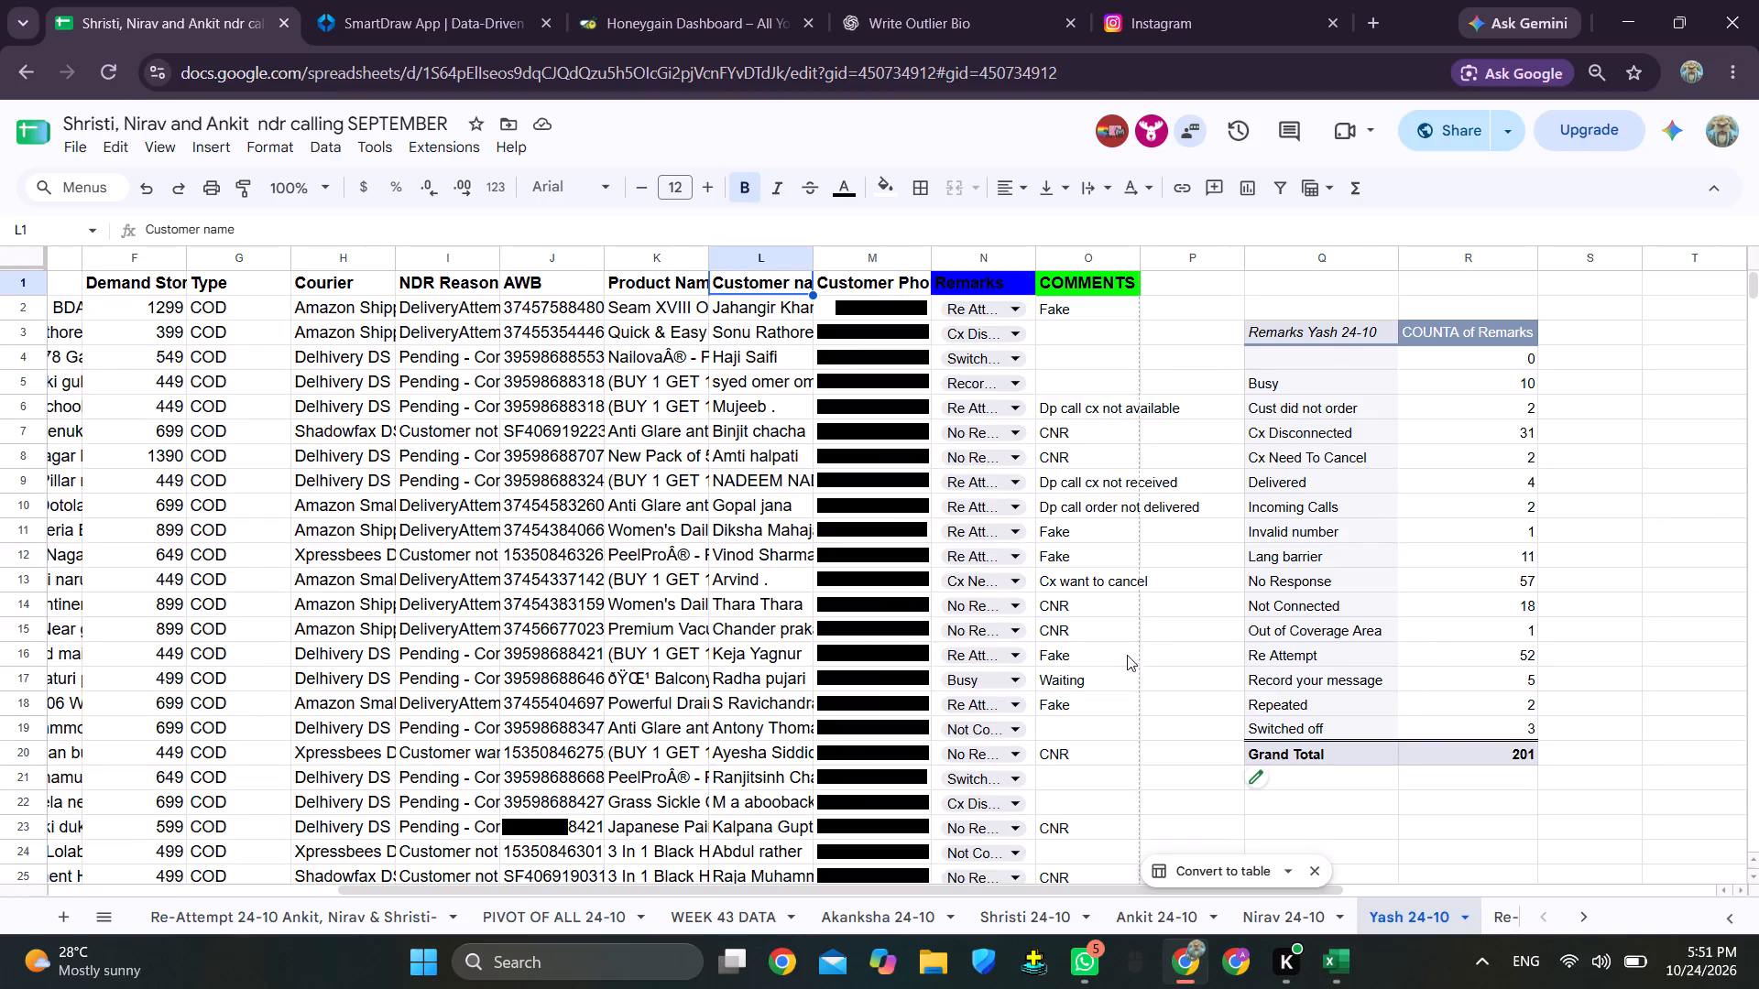
scroll(1076, 549, "down", 4)
scroll(1051, 556, "down", 18)
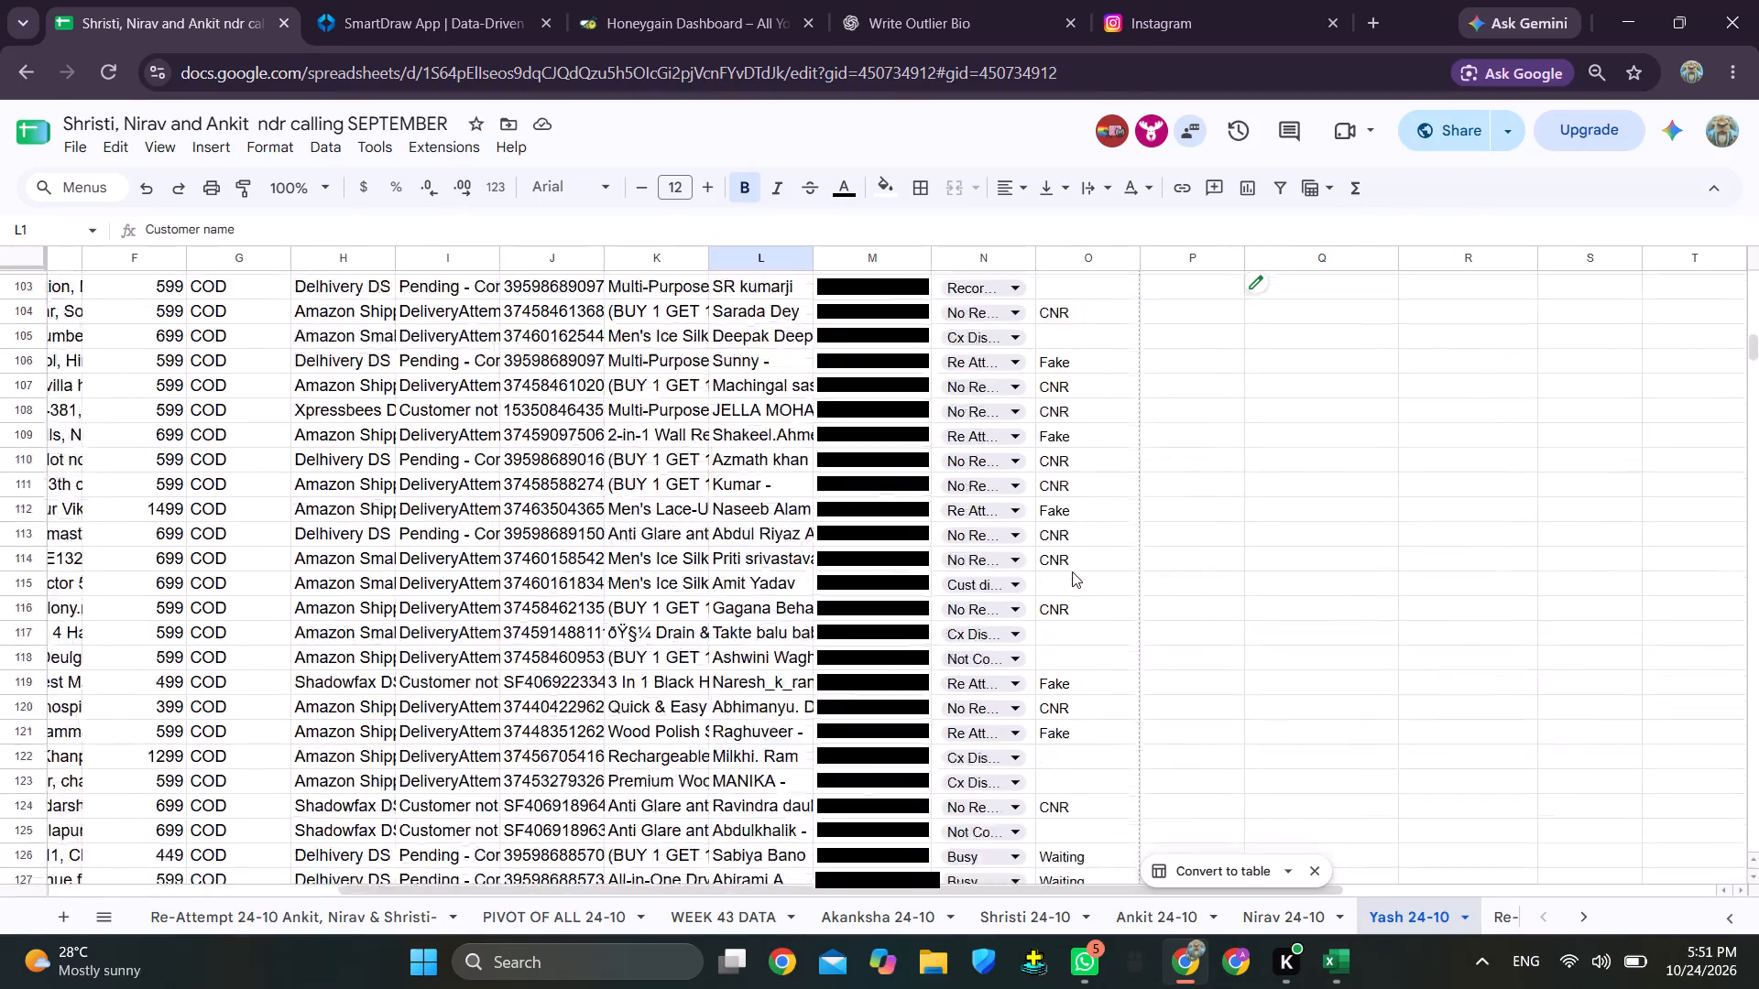
scroll(1072, 571, "down", 20)
left_click_drag(1088, 446, 3, 334)
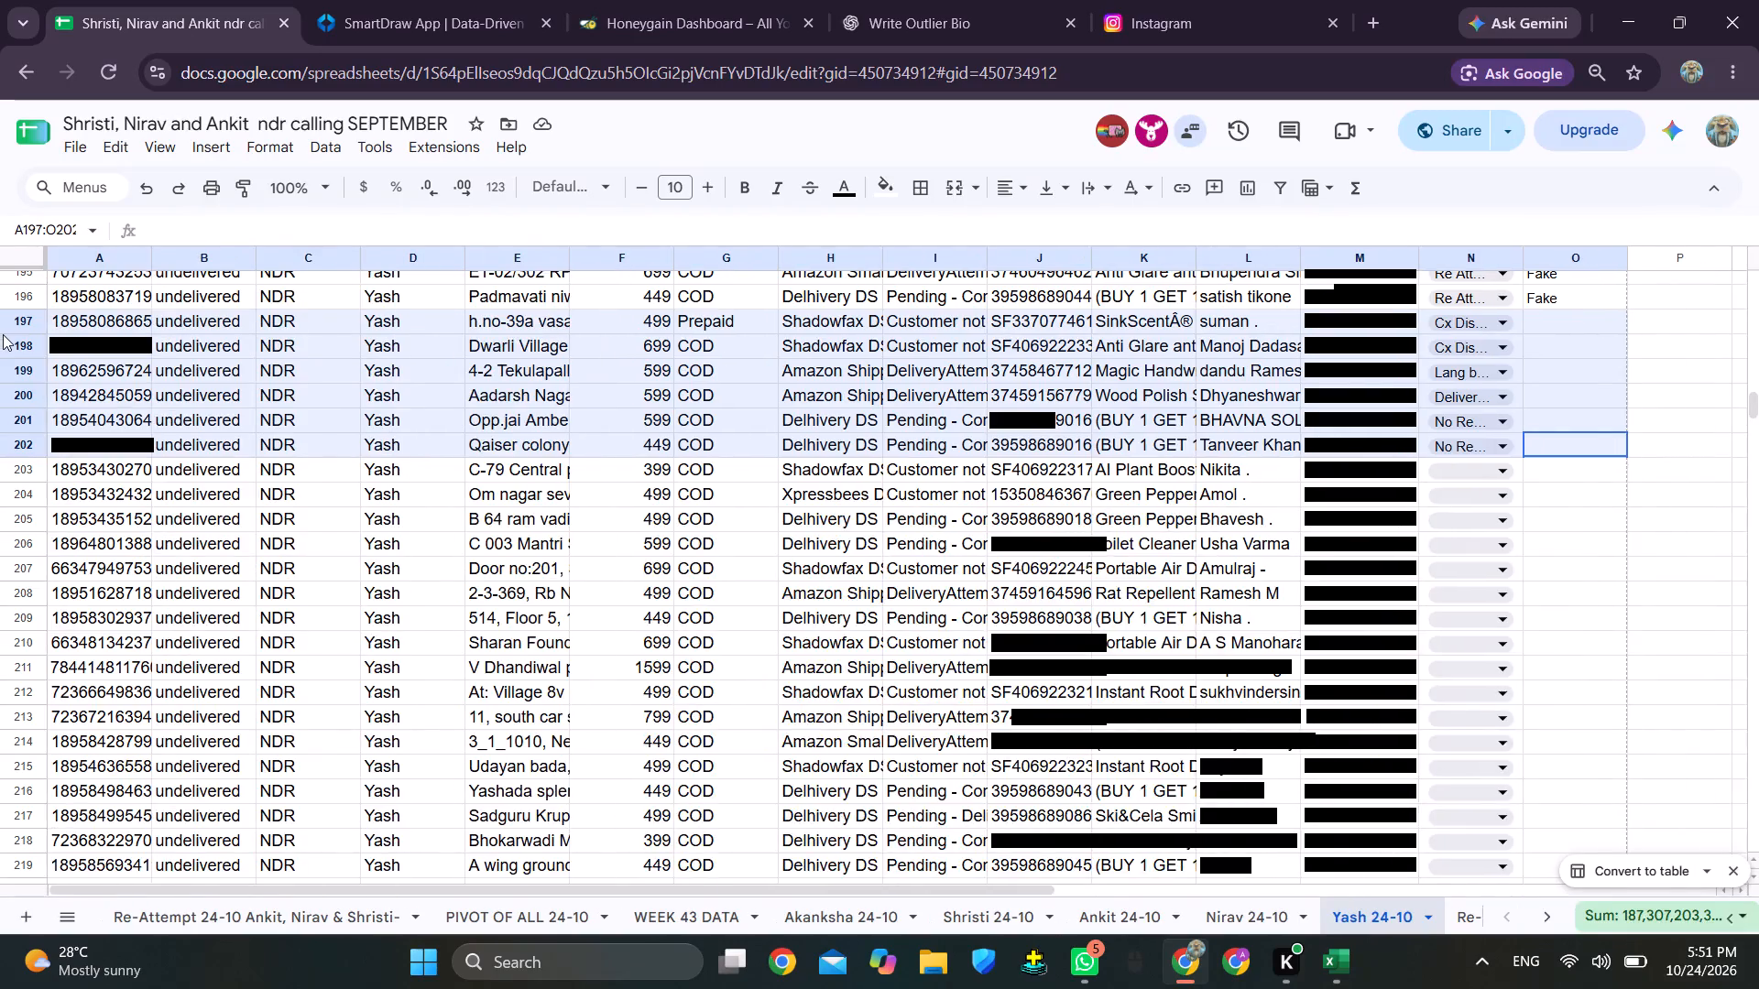
left_click_drag(3, 334, 71, 16)
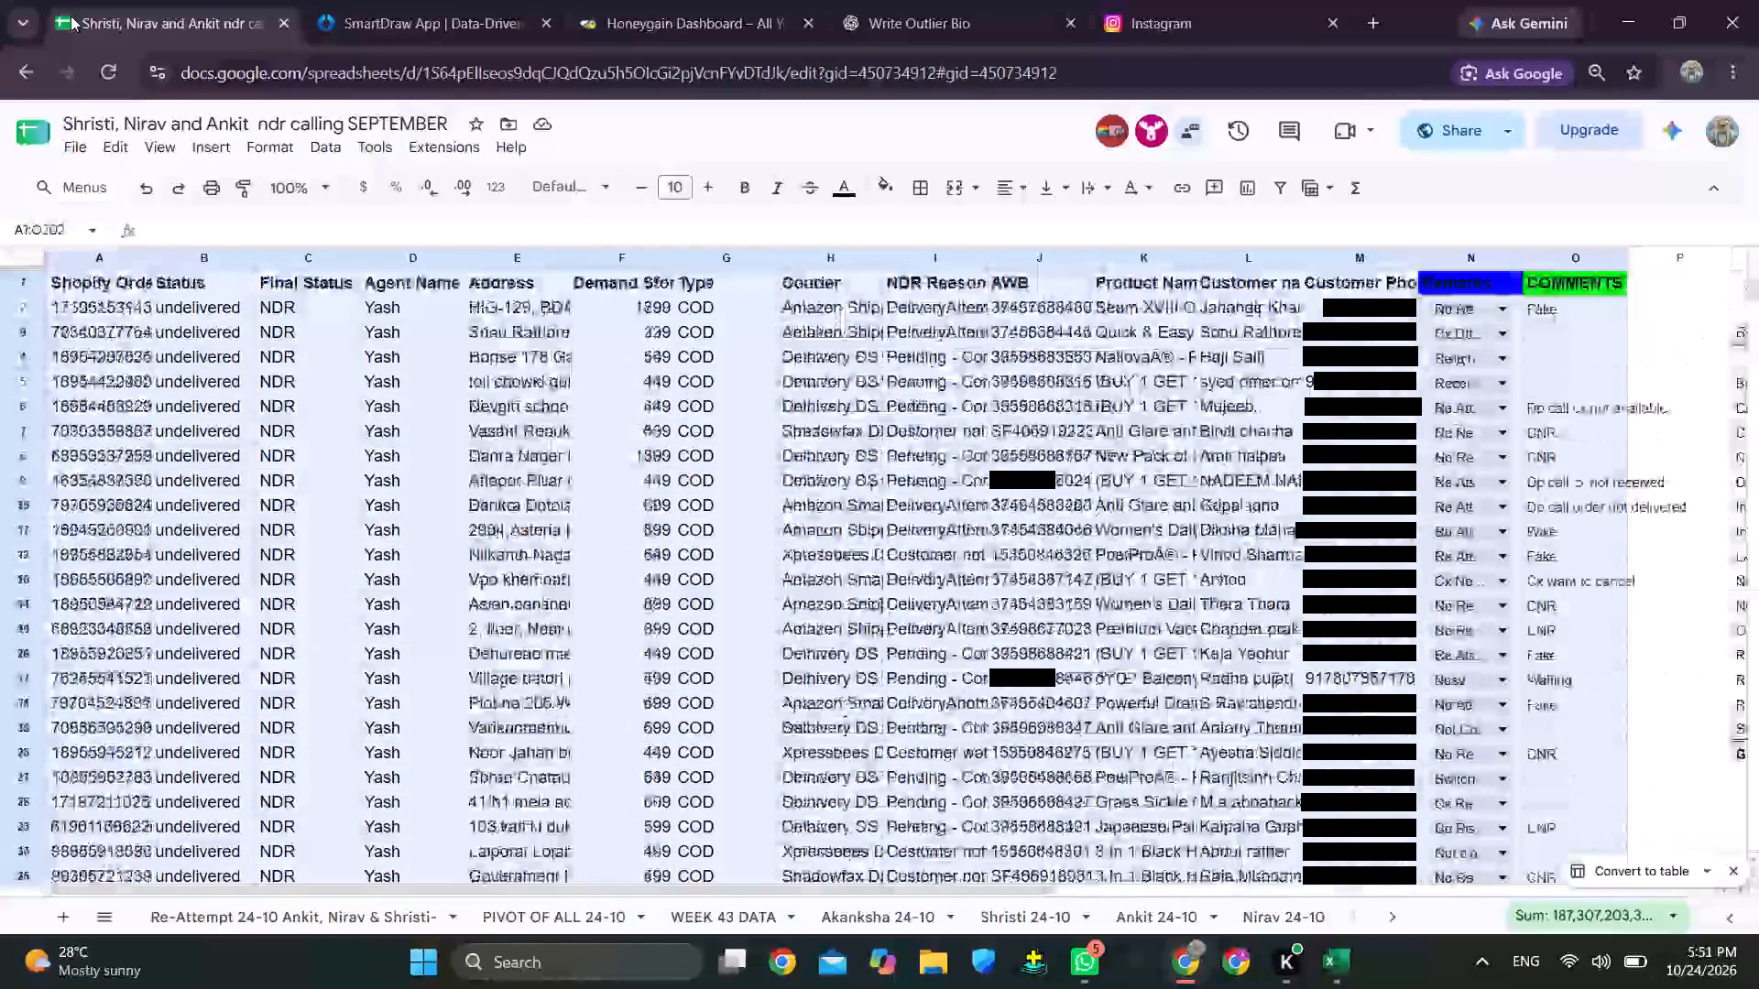
left_click_drag(71, 16, 95, 314)
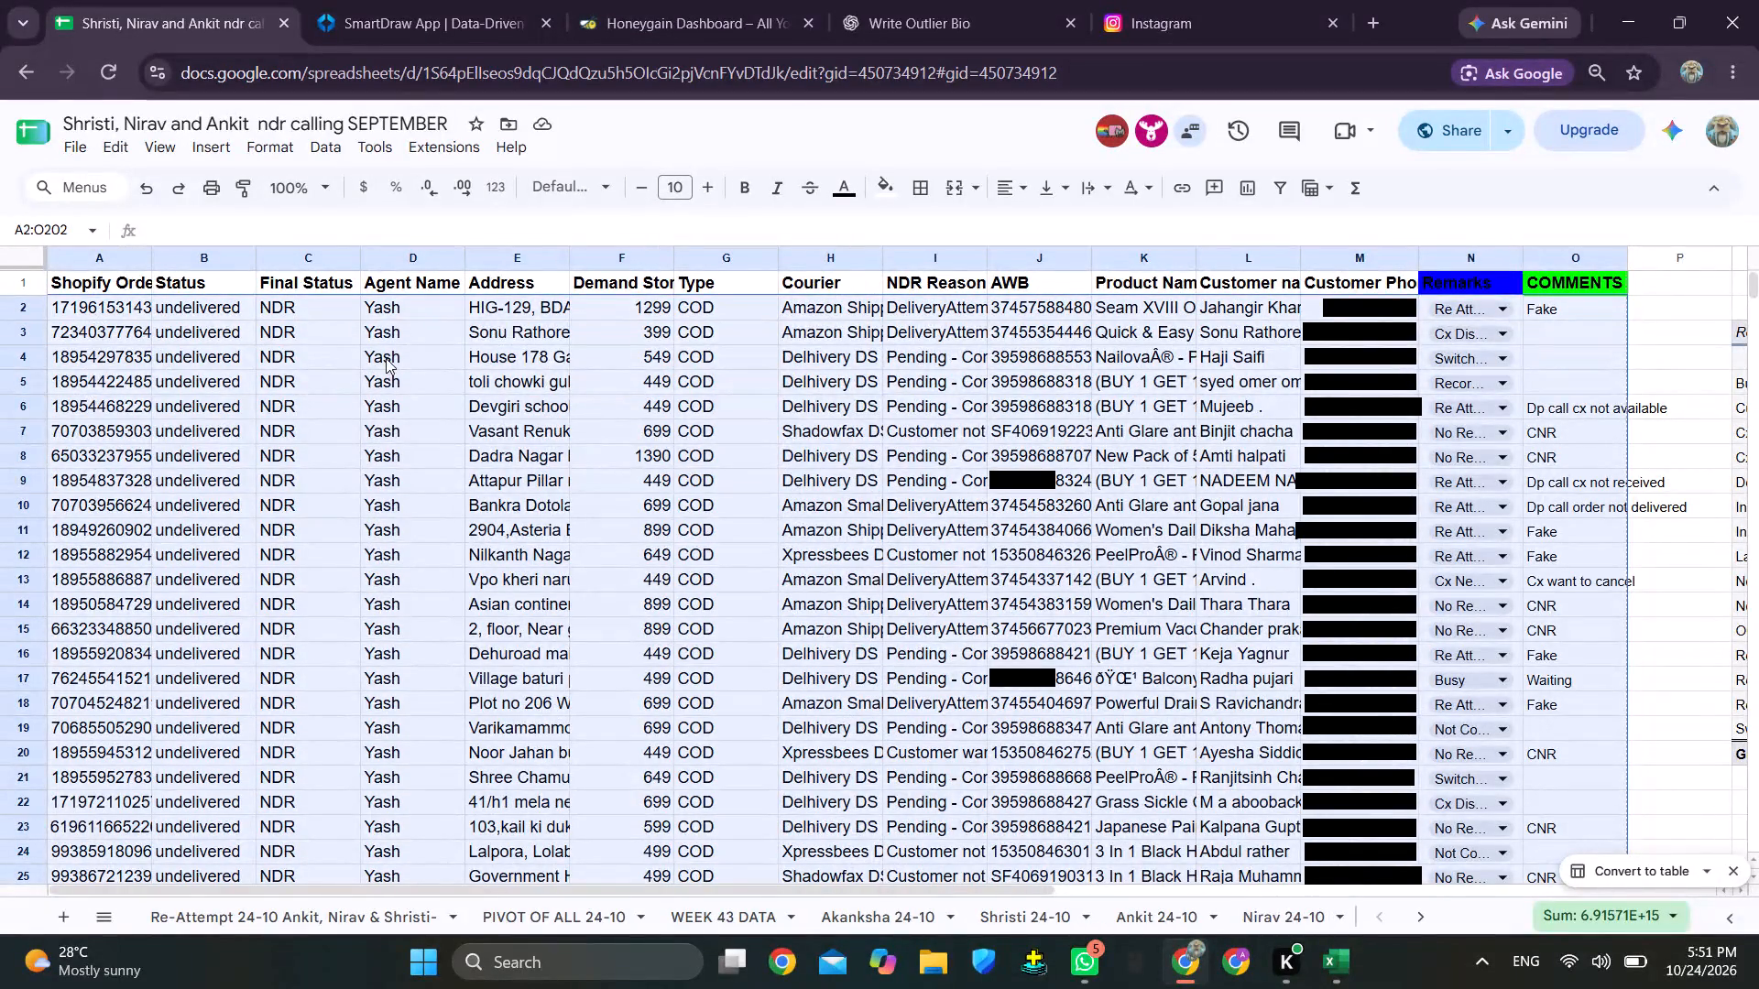
key("ctrl+c")
left_click(585, 920)
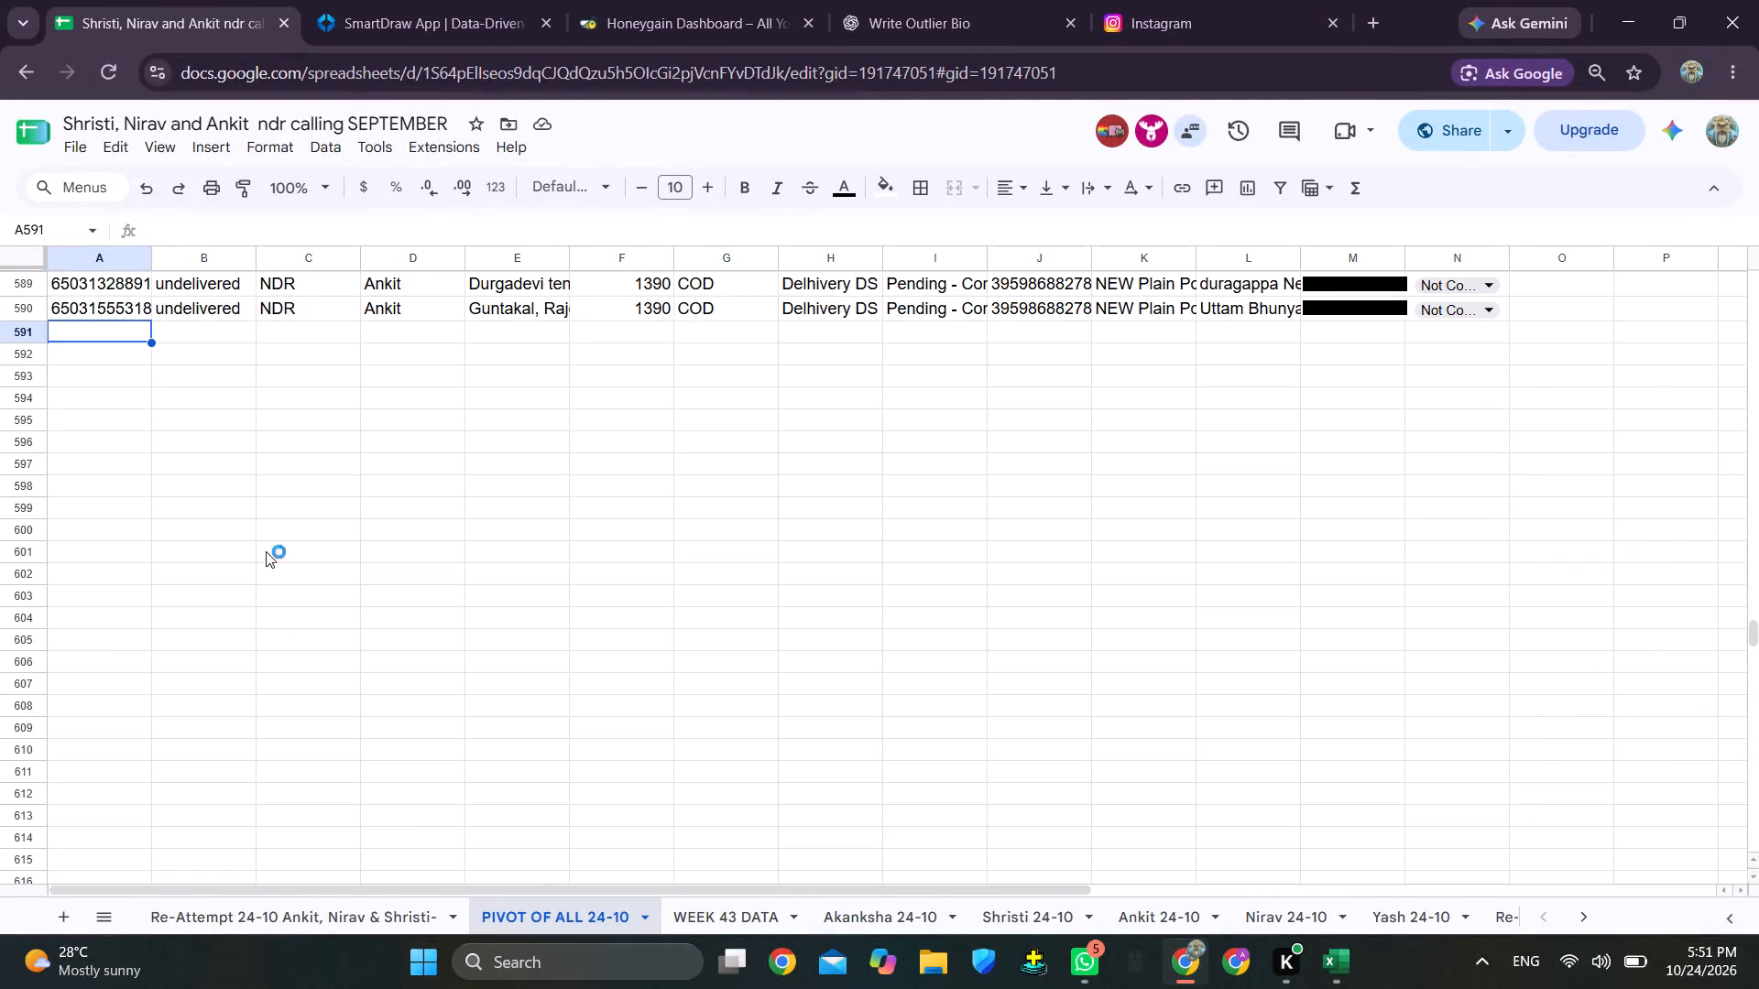
key("ctrl+v")
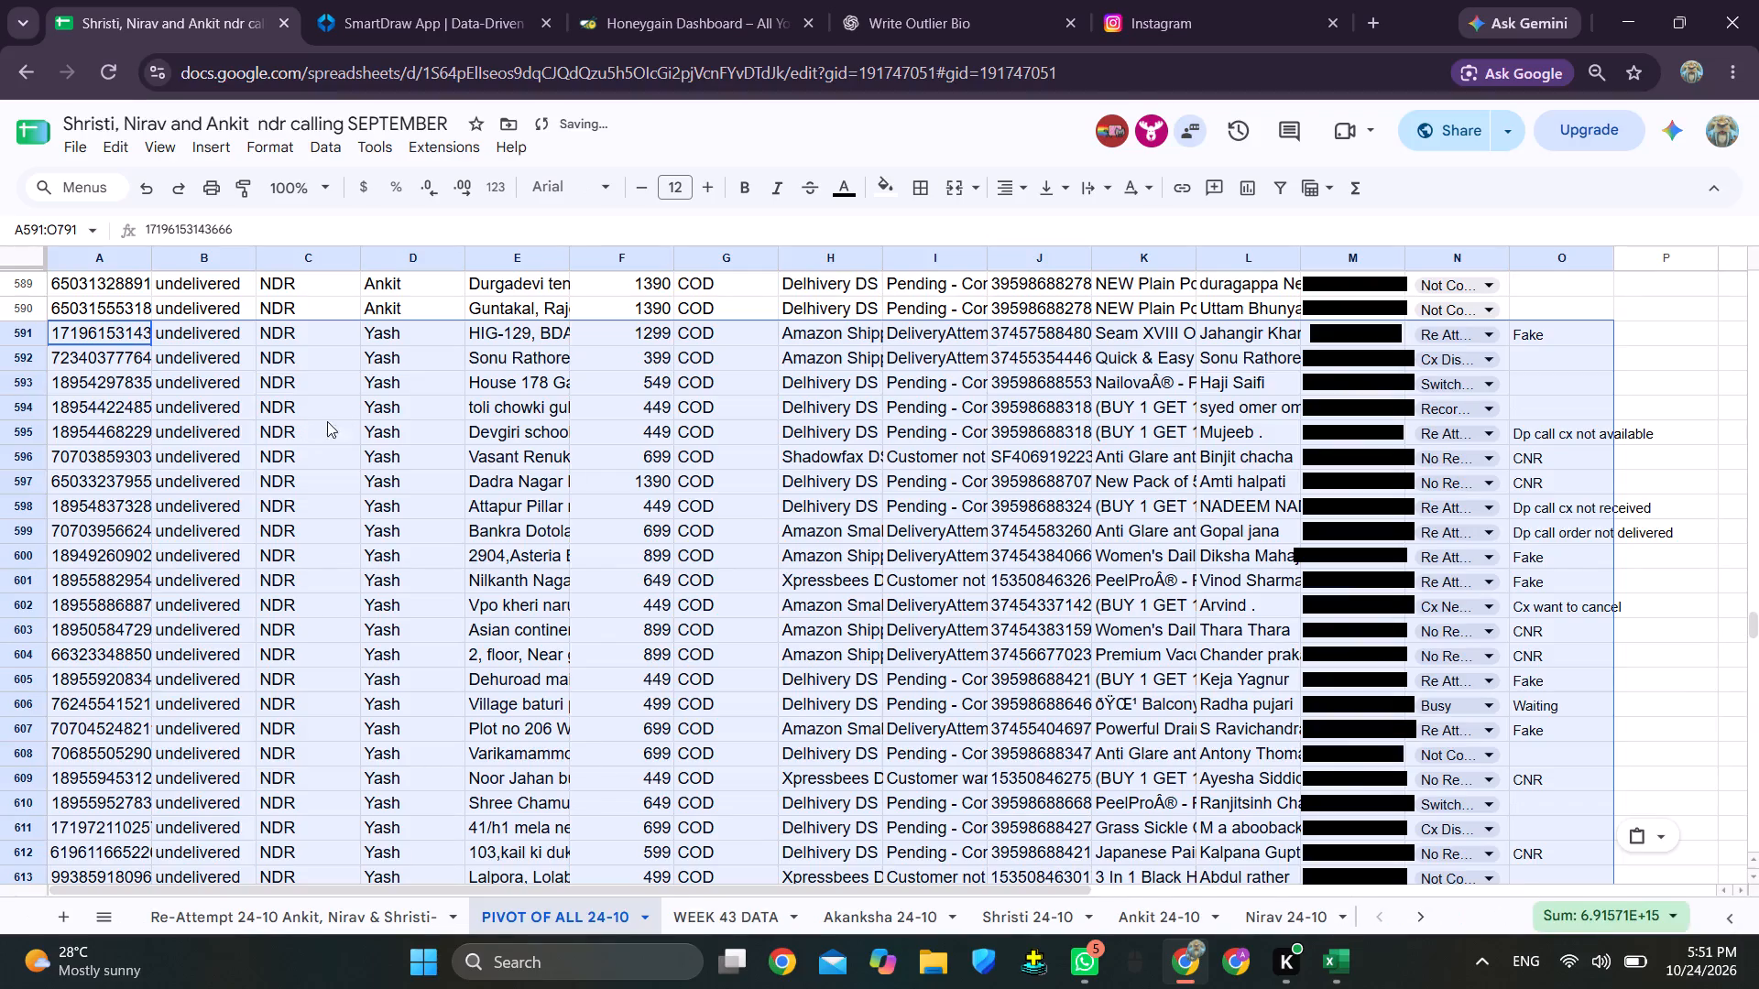
Go to the end of the pasted Yash rows in PIVOT OF ALL 24-10 and select the first empty cell, A792.
scroll(287, 522, "down", 20)
scroll(287, 522, "down", 15)
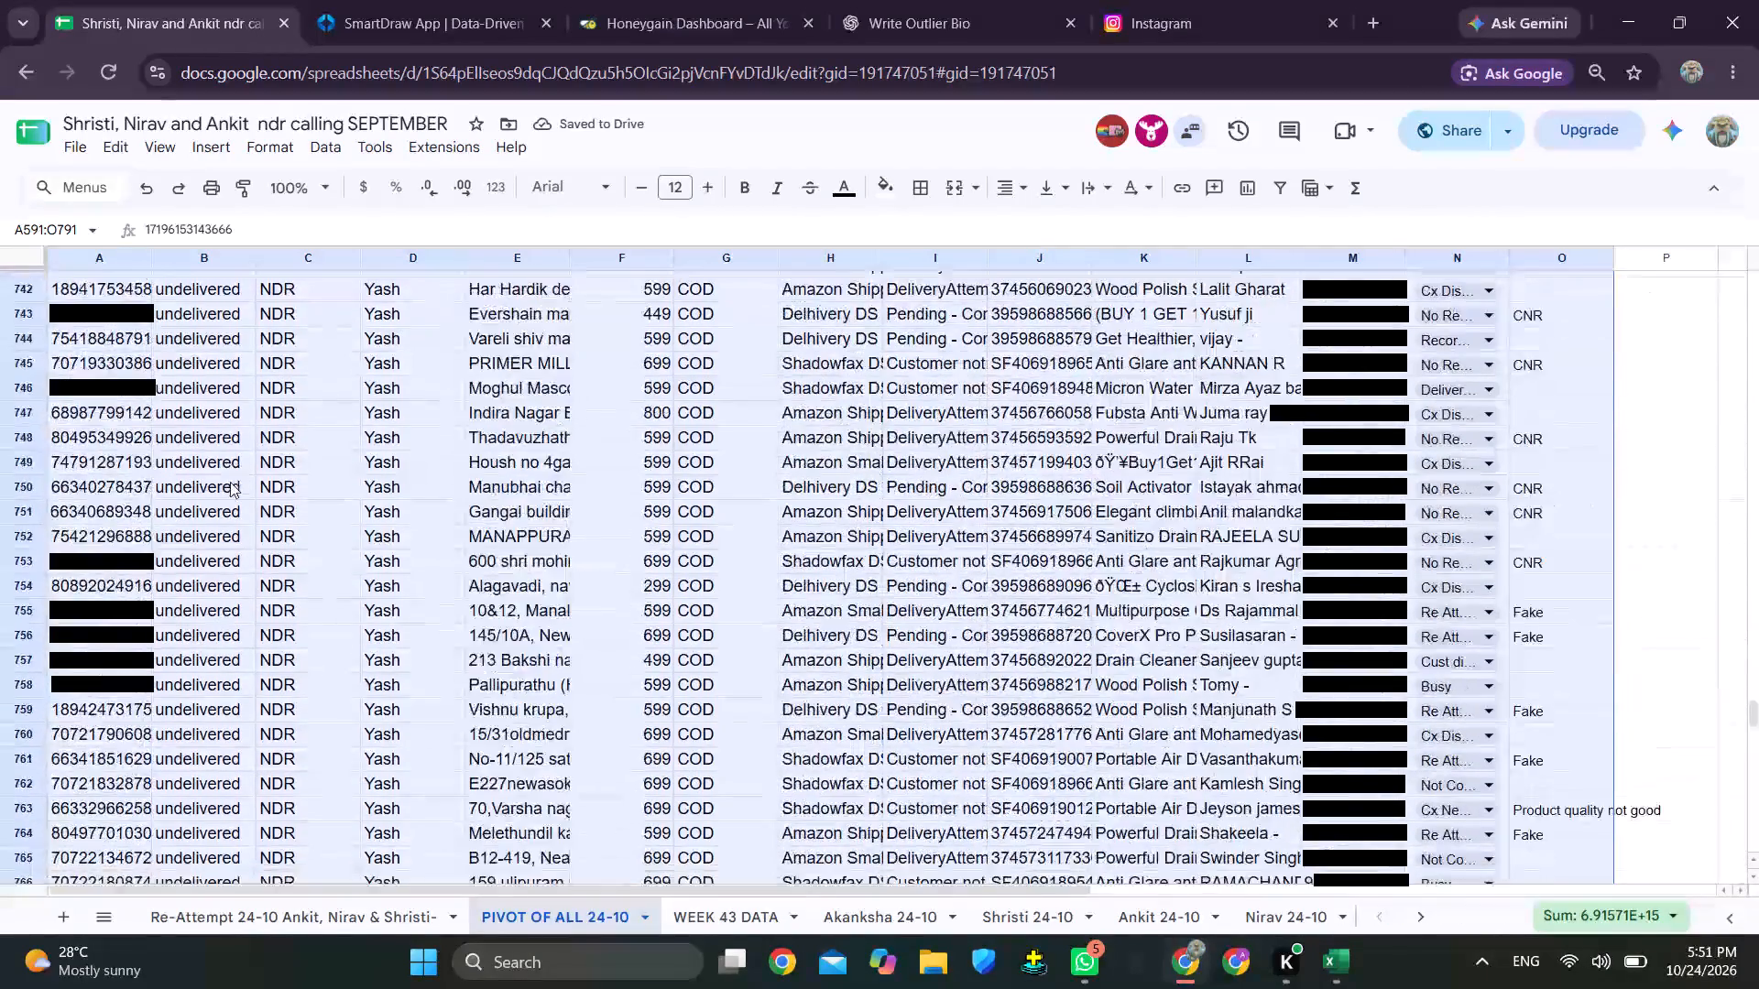
scroll(230, 482, "down", 9)
scroll(183, 348, "up", 2)
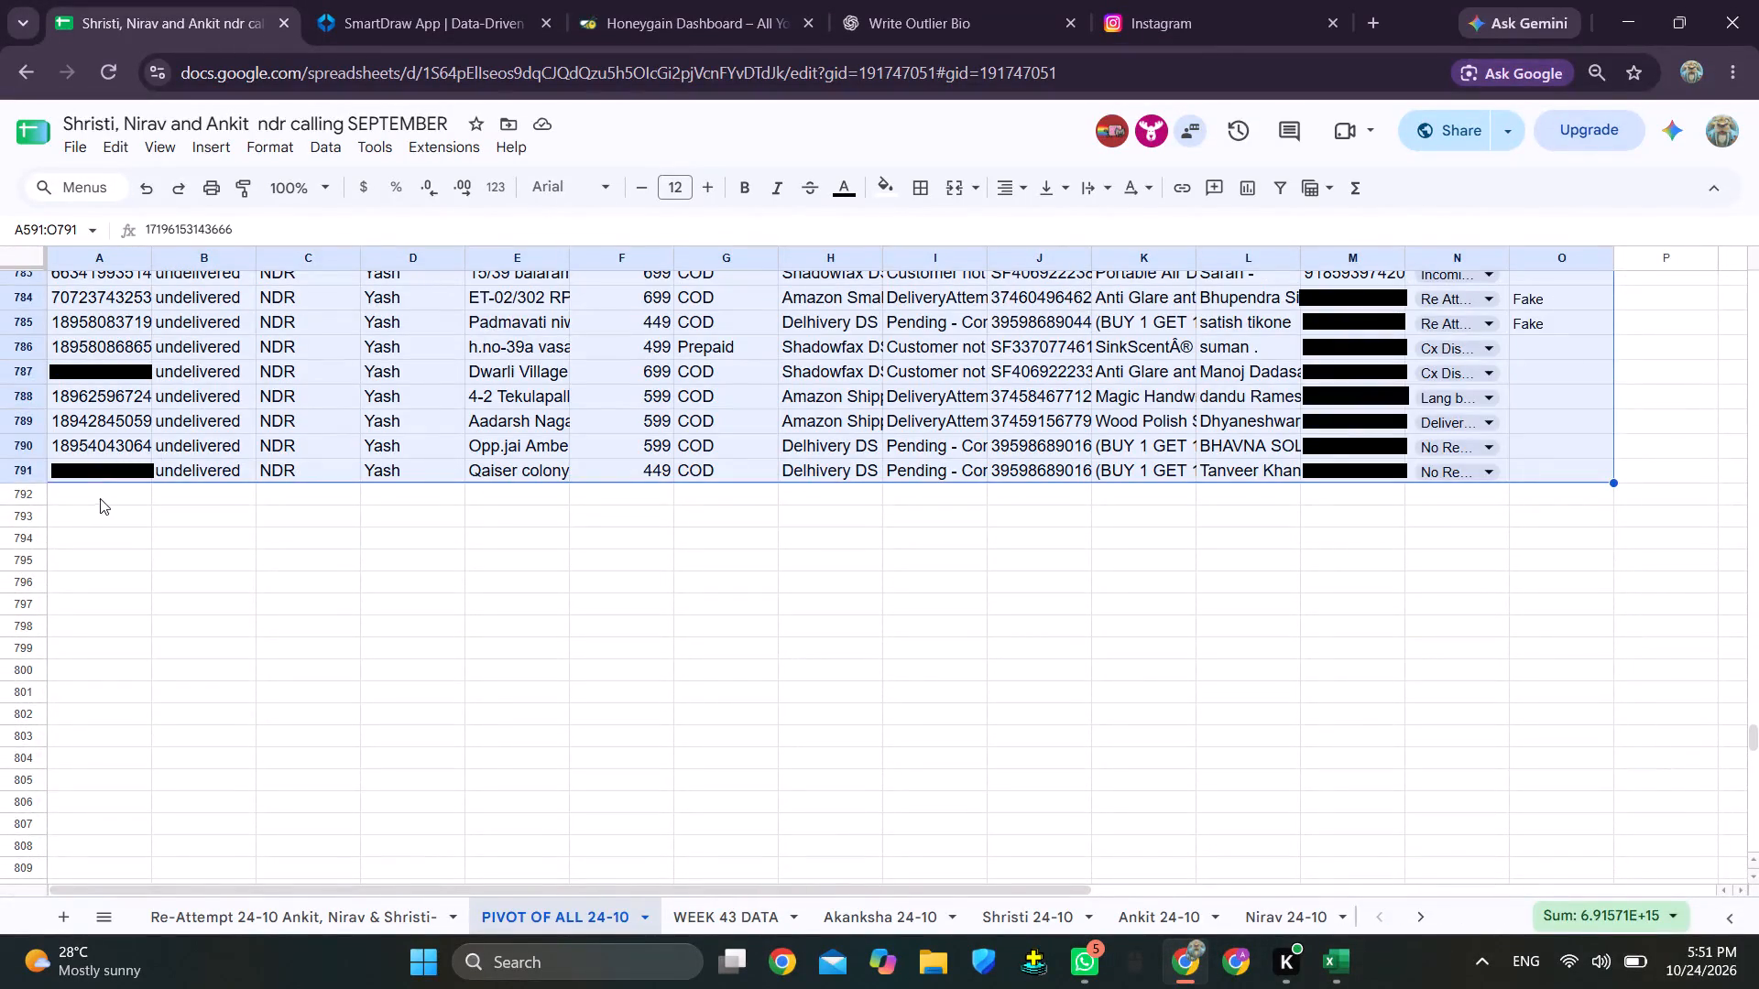
left_click(105, 499)
Look through the Yash, Nirav, Ankit, Shristi and Akanksha 24-10 sheets and check how far Akanksha's remarks are filled in.
left_click(1406, 921)
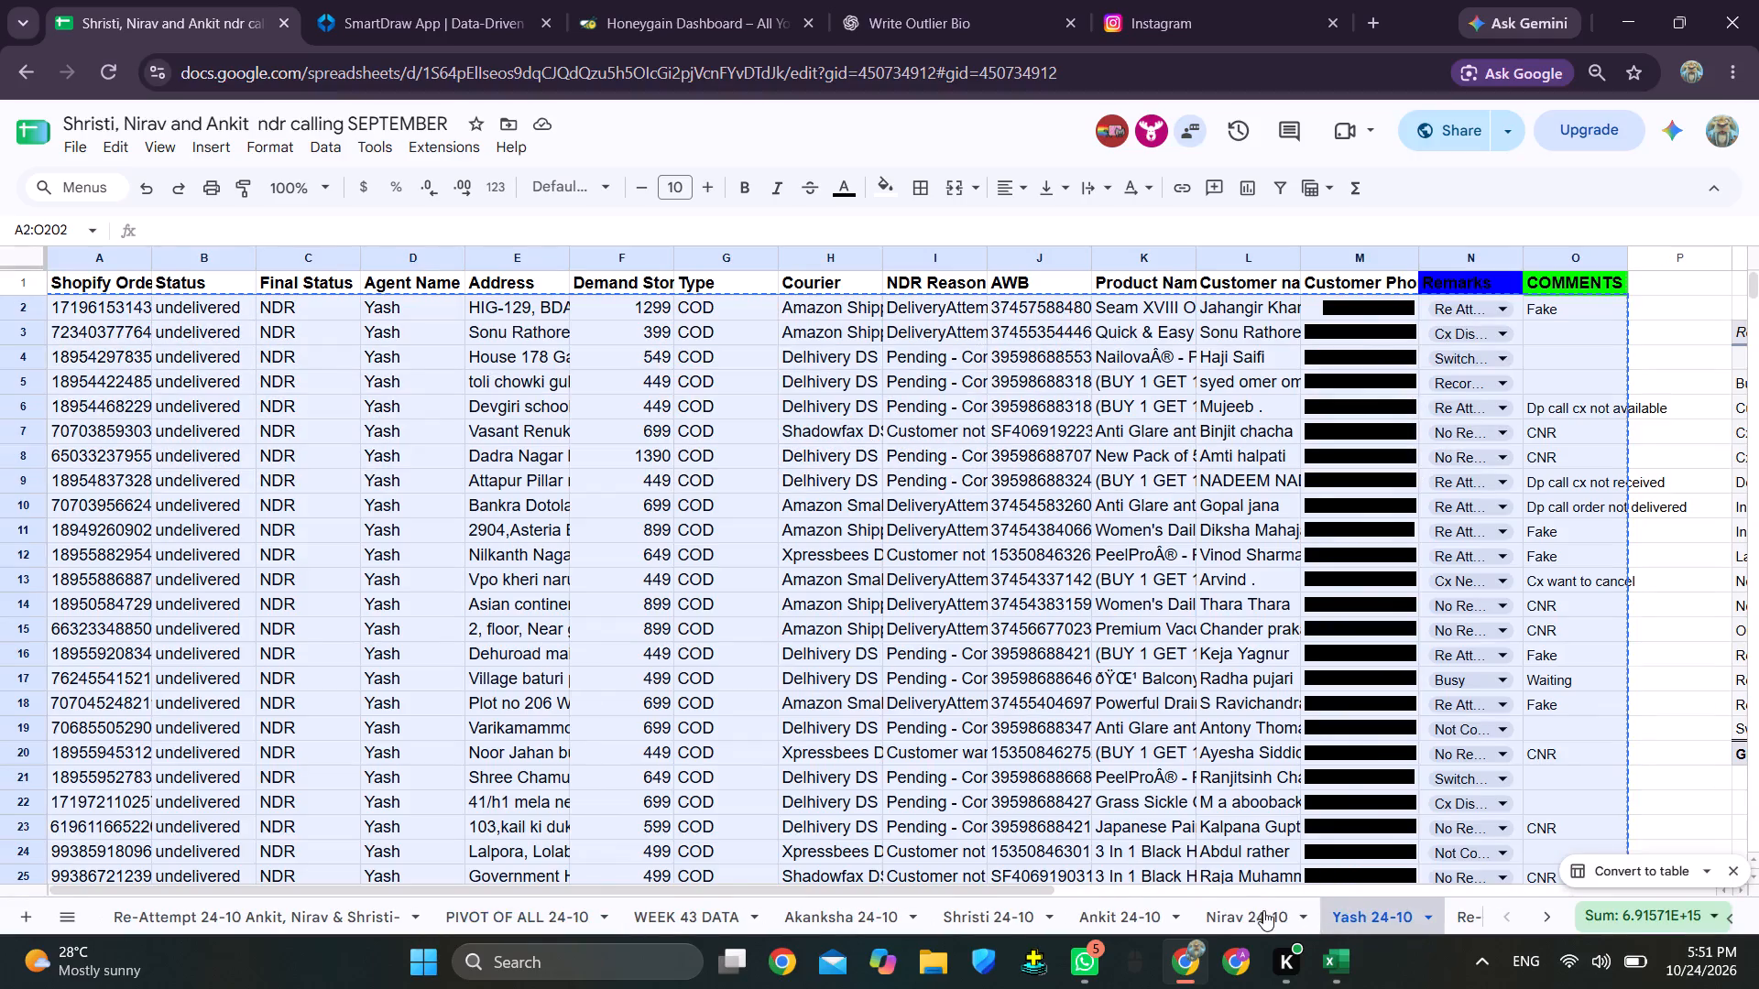
left_click(1282, 914)
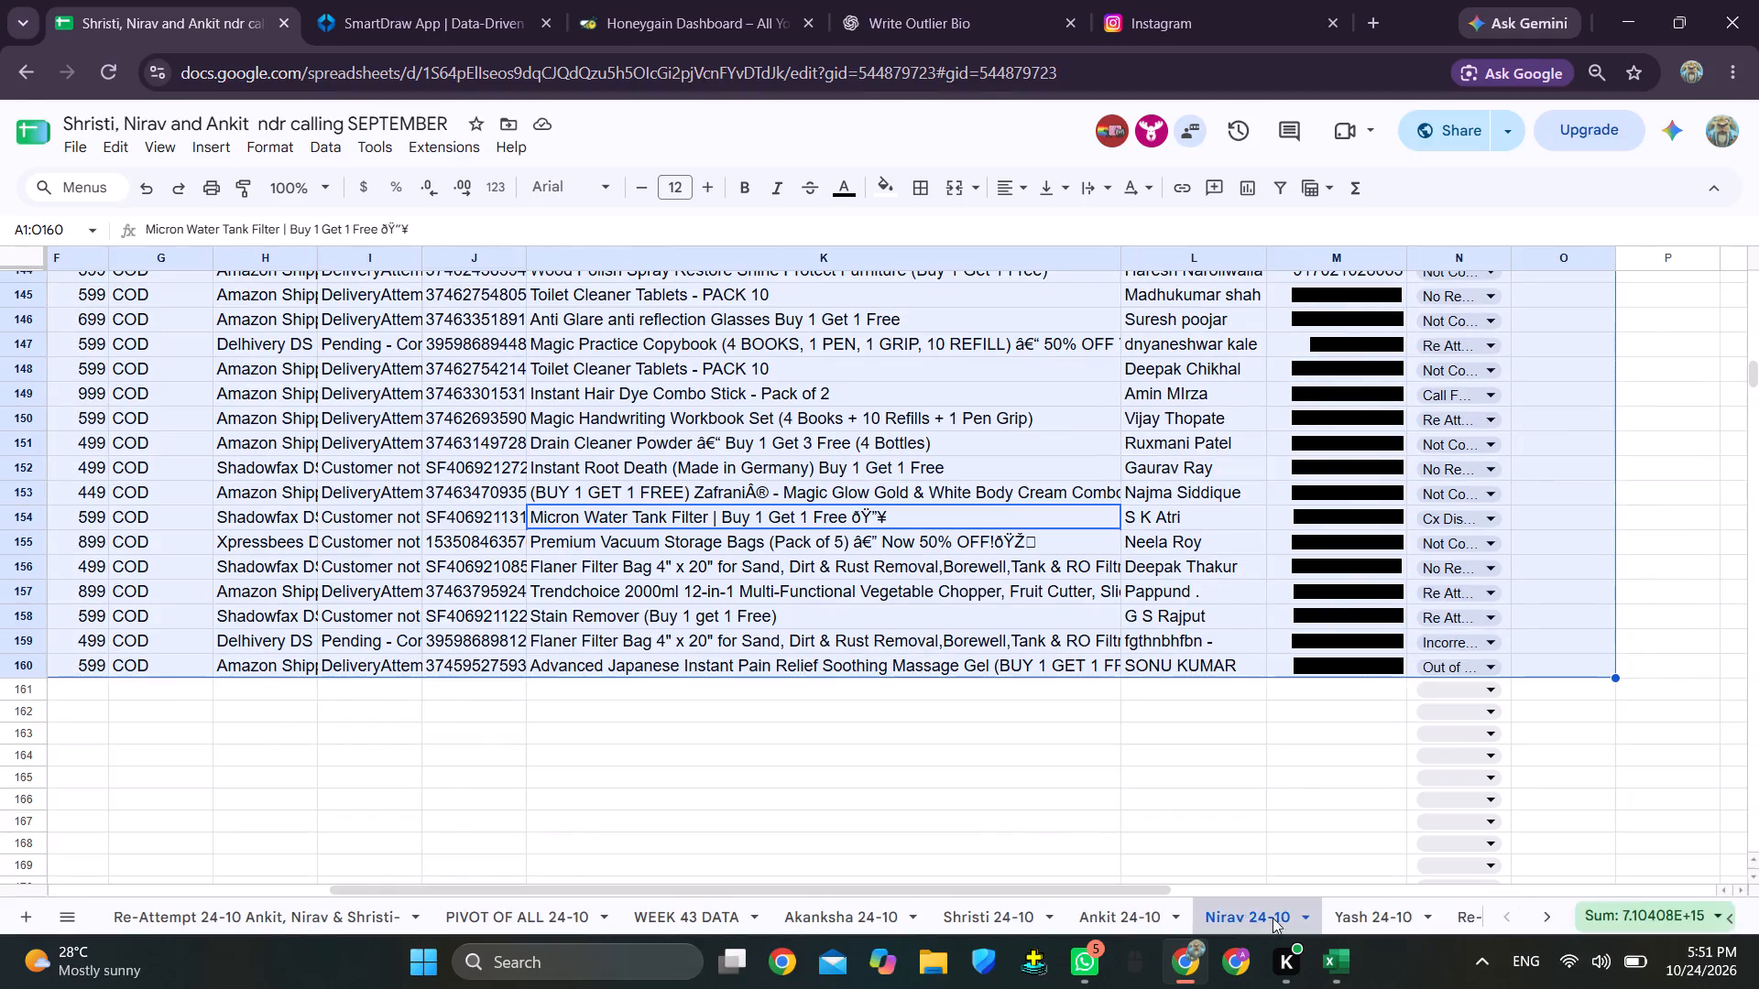
left_click(1153, 916)
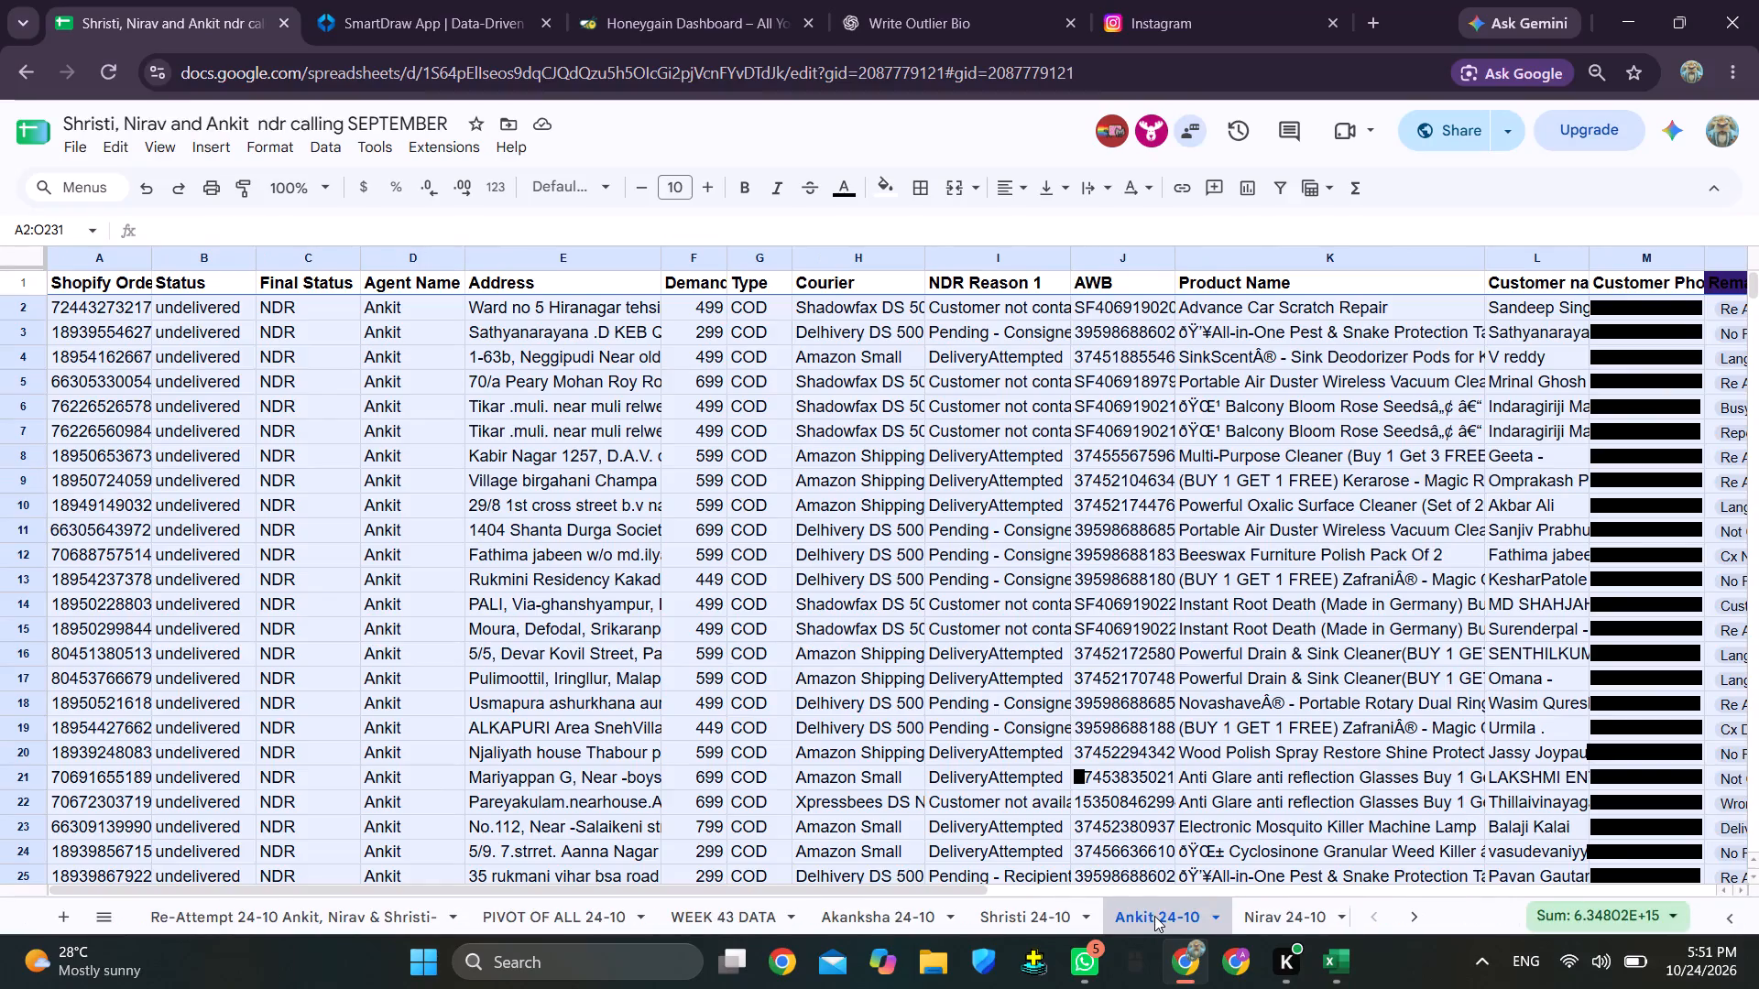
left_click(1024, 918)
left_click(862, 920)
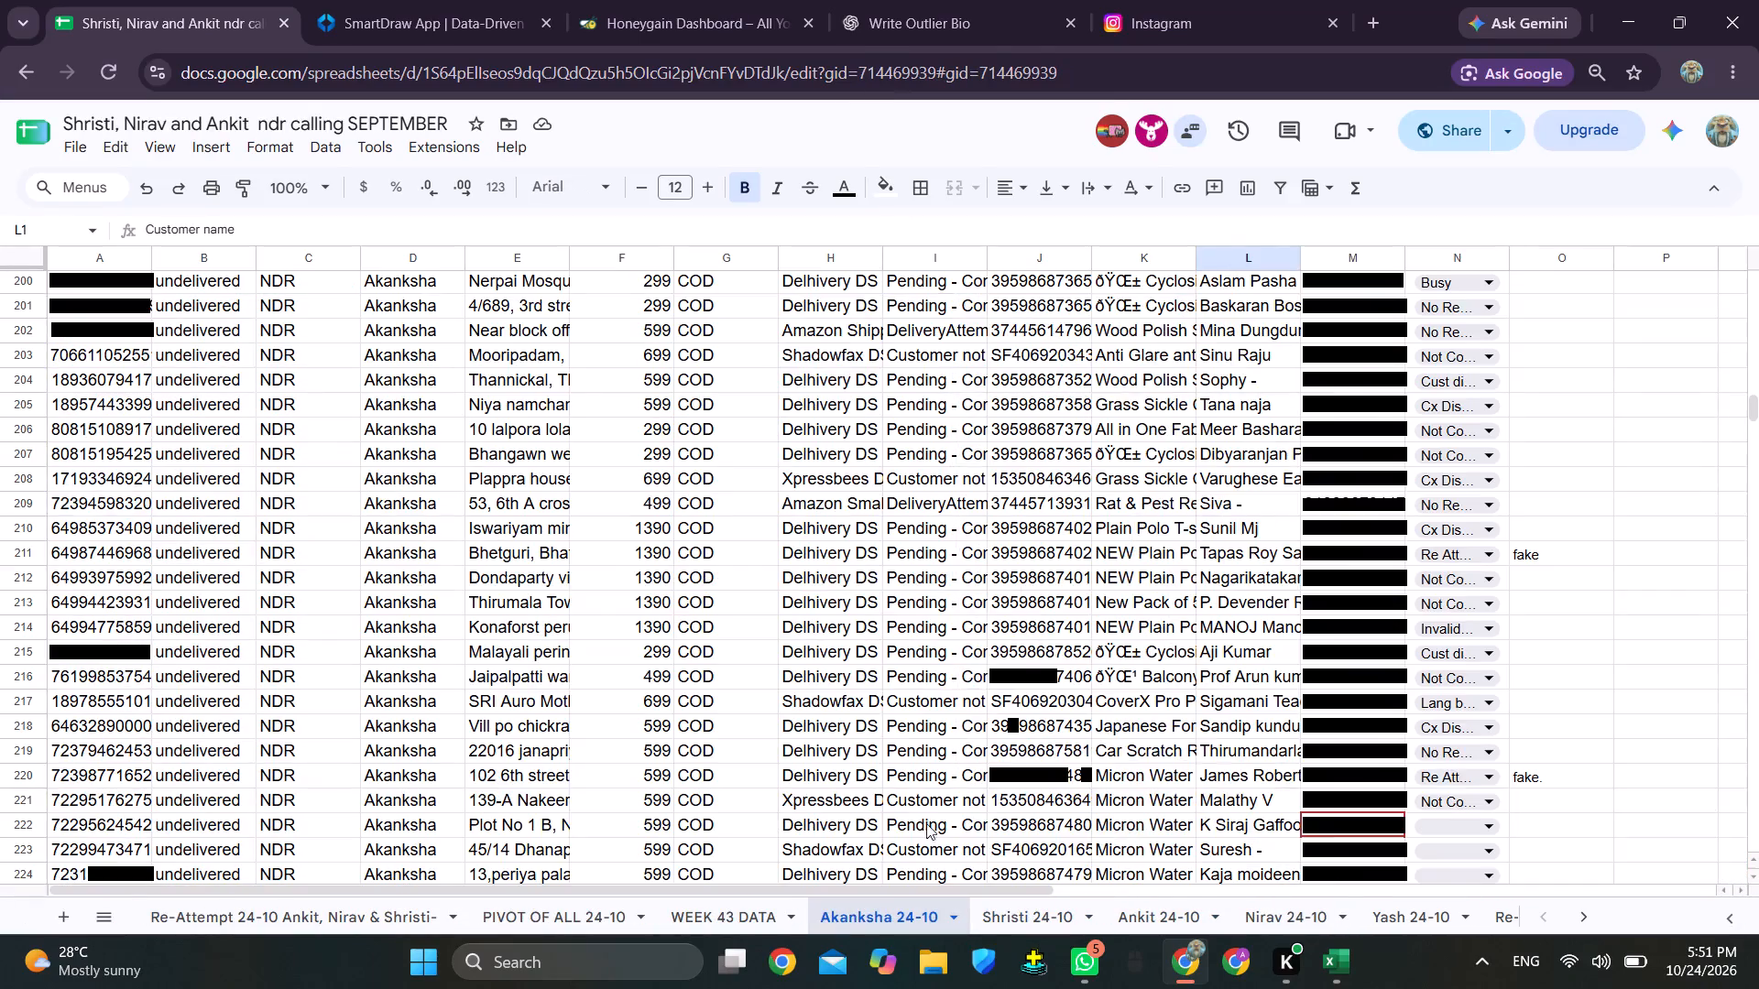
scroll(1425, 594, "down", 1)
scroll(1357, 704, "down", 1)
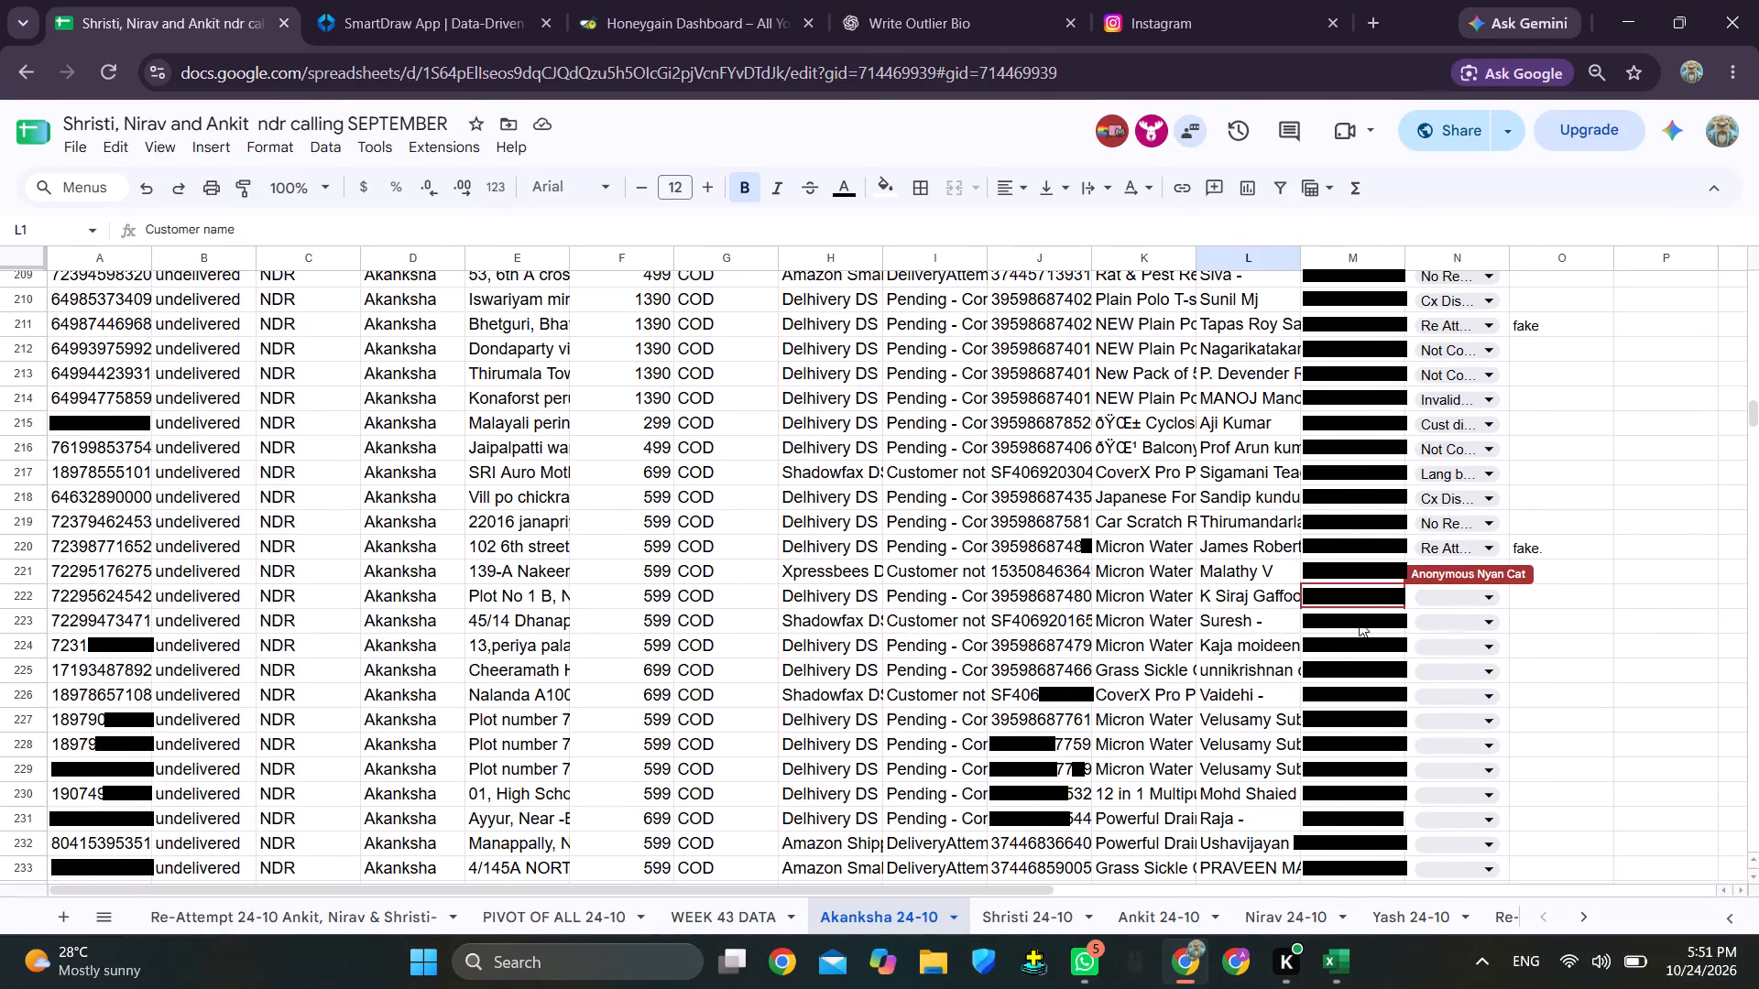
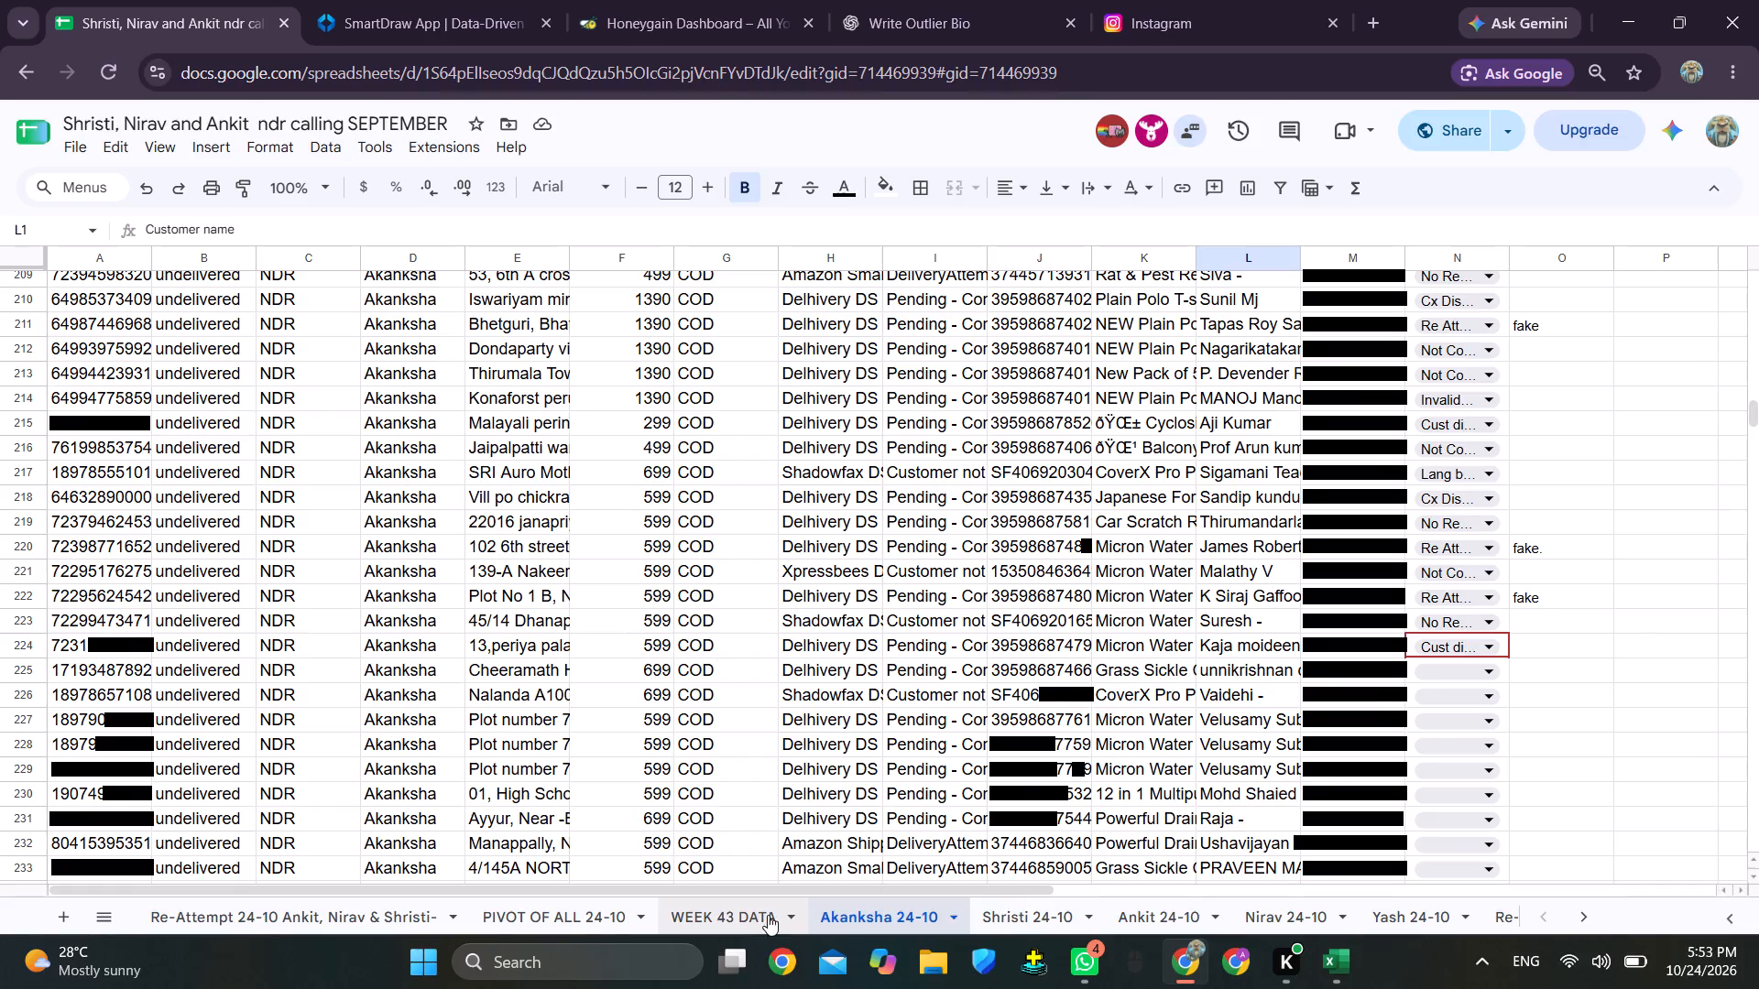
In the Ankit 24-10 sheet, right-align the whole Address column E.
left_click(1175, 915)
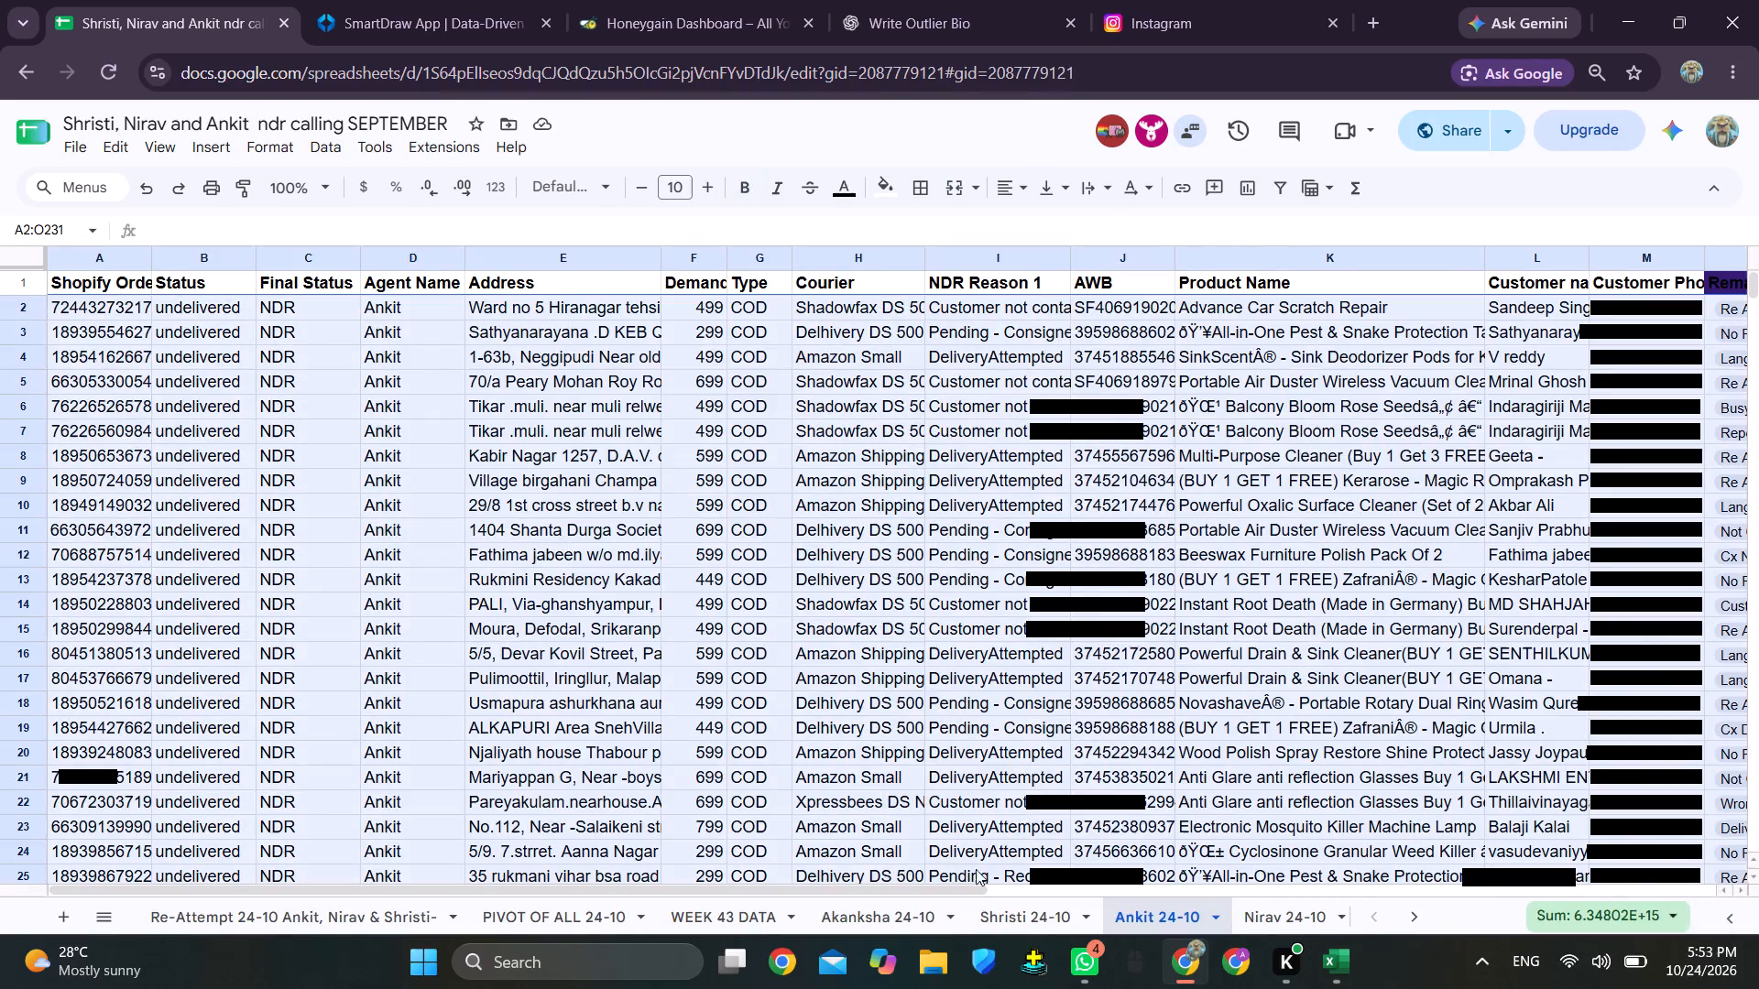
left_click_drag(952, 890, 955, 890)
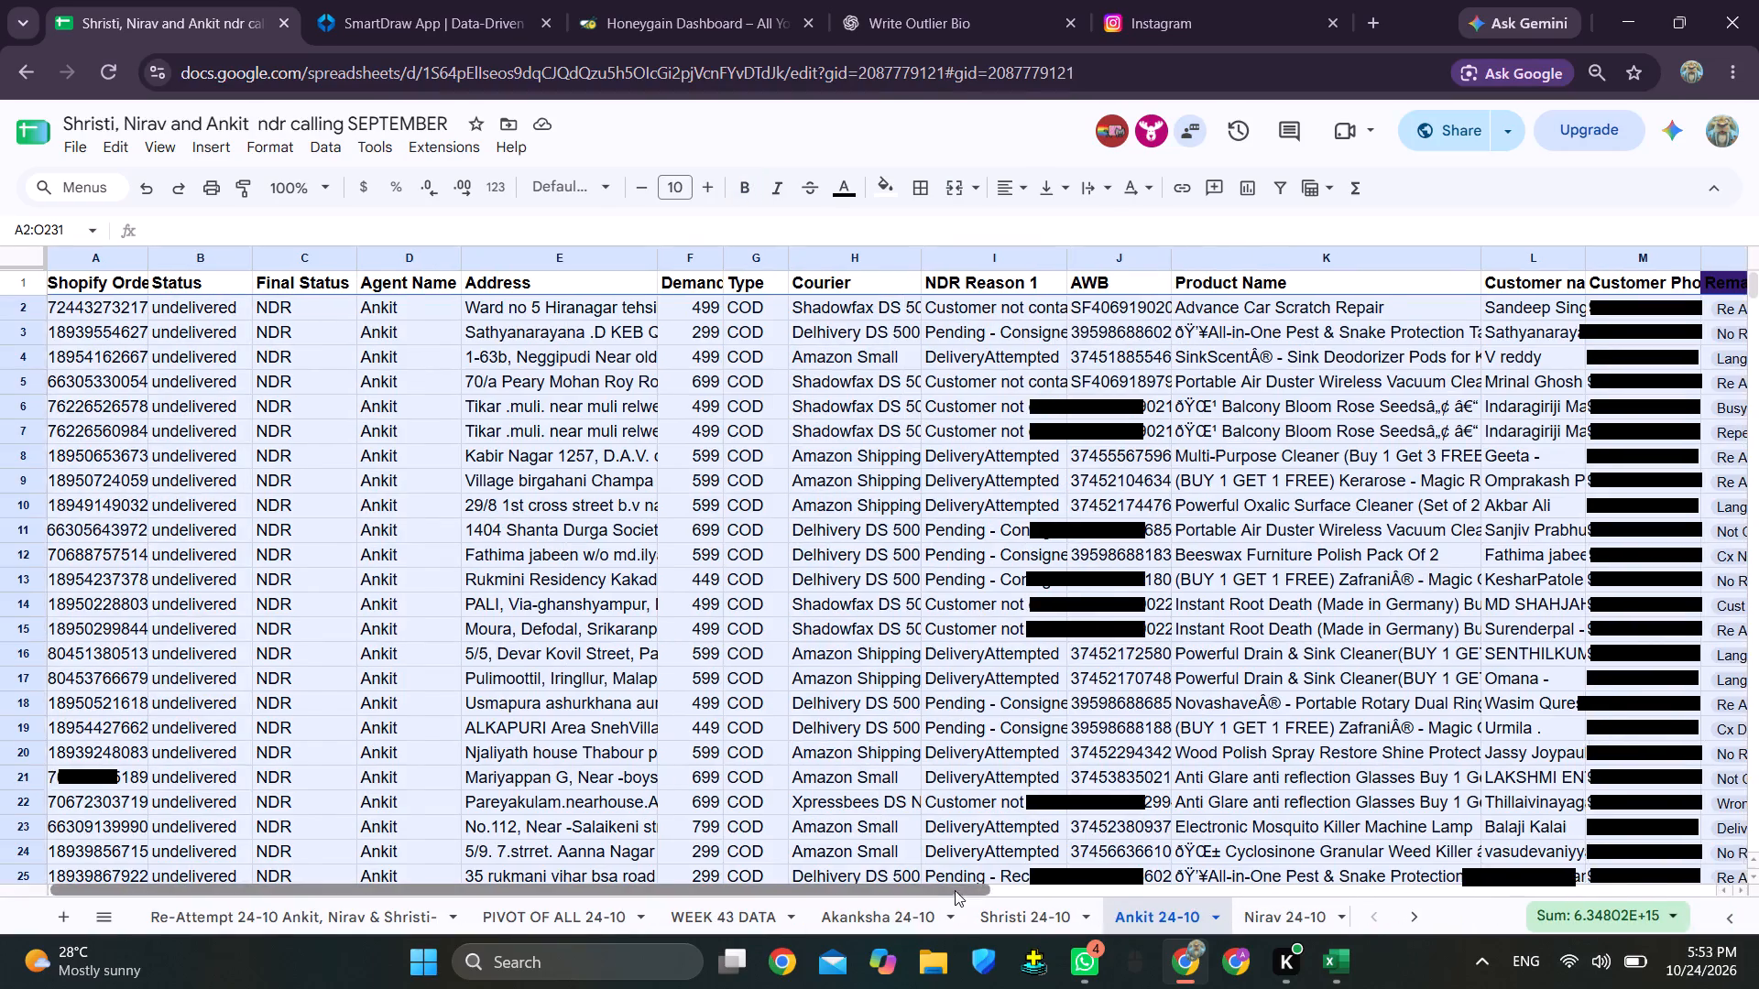
left_click_drag(955, 890, 1273, 895)
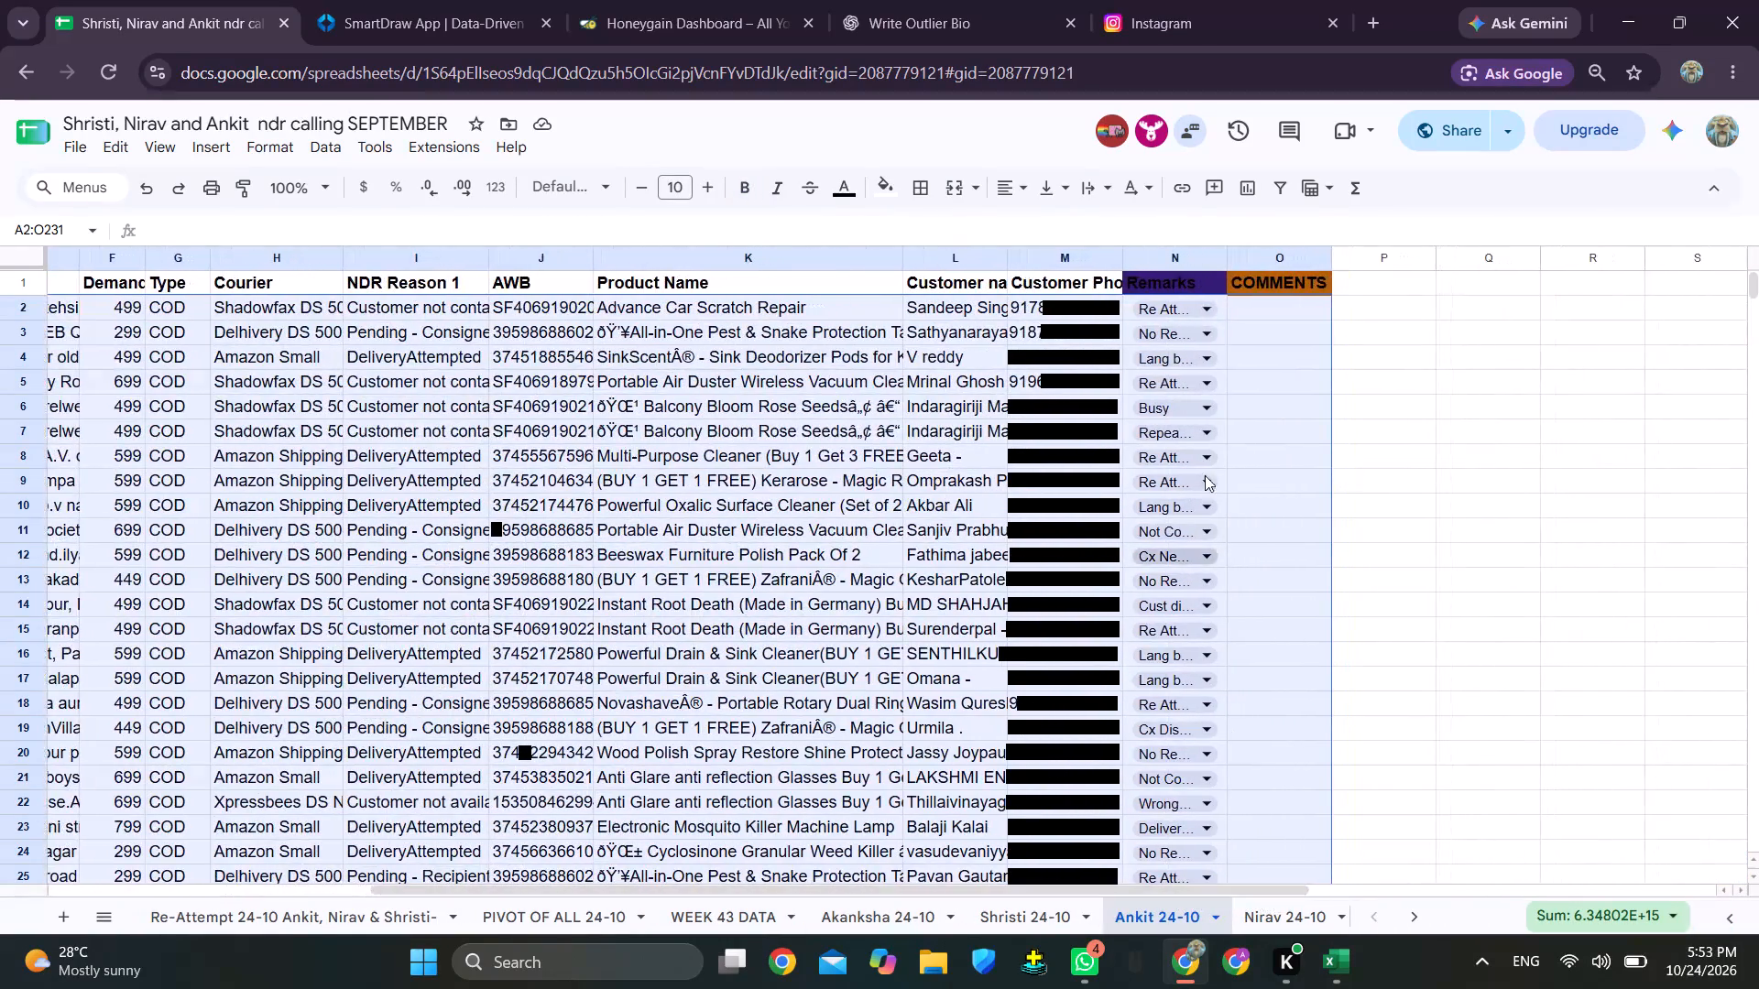
scroll(1218, 450, "down", 10)
scroll(803, 607, "down", 6)
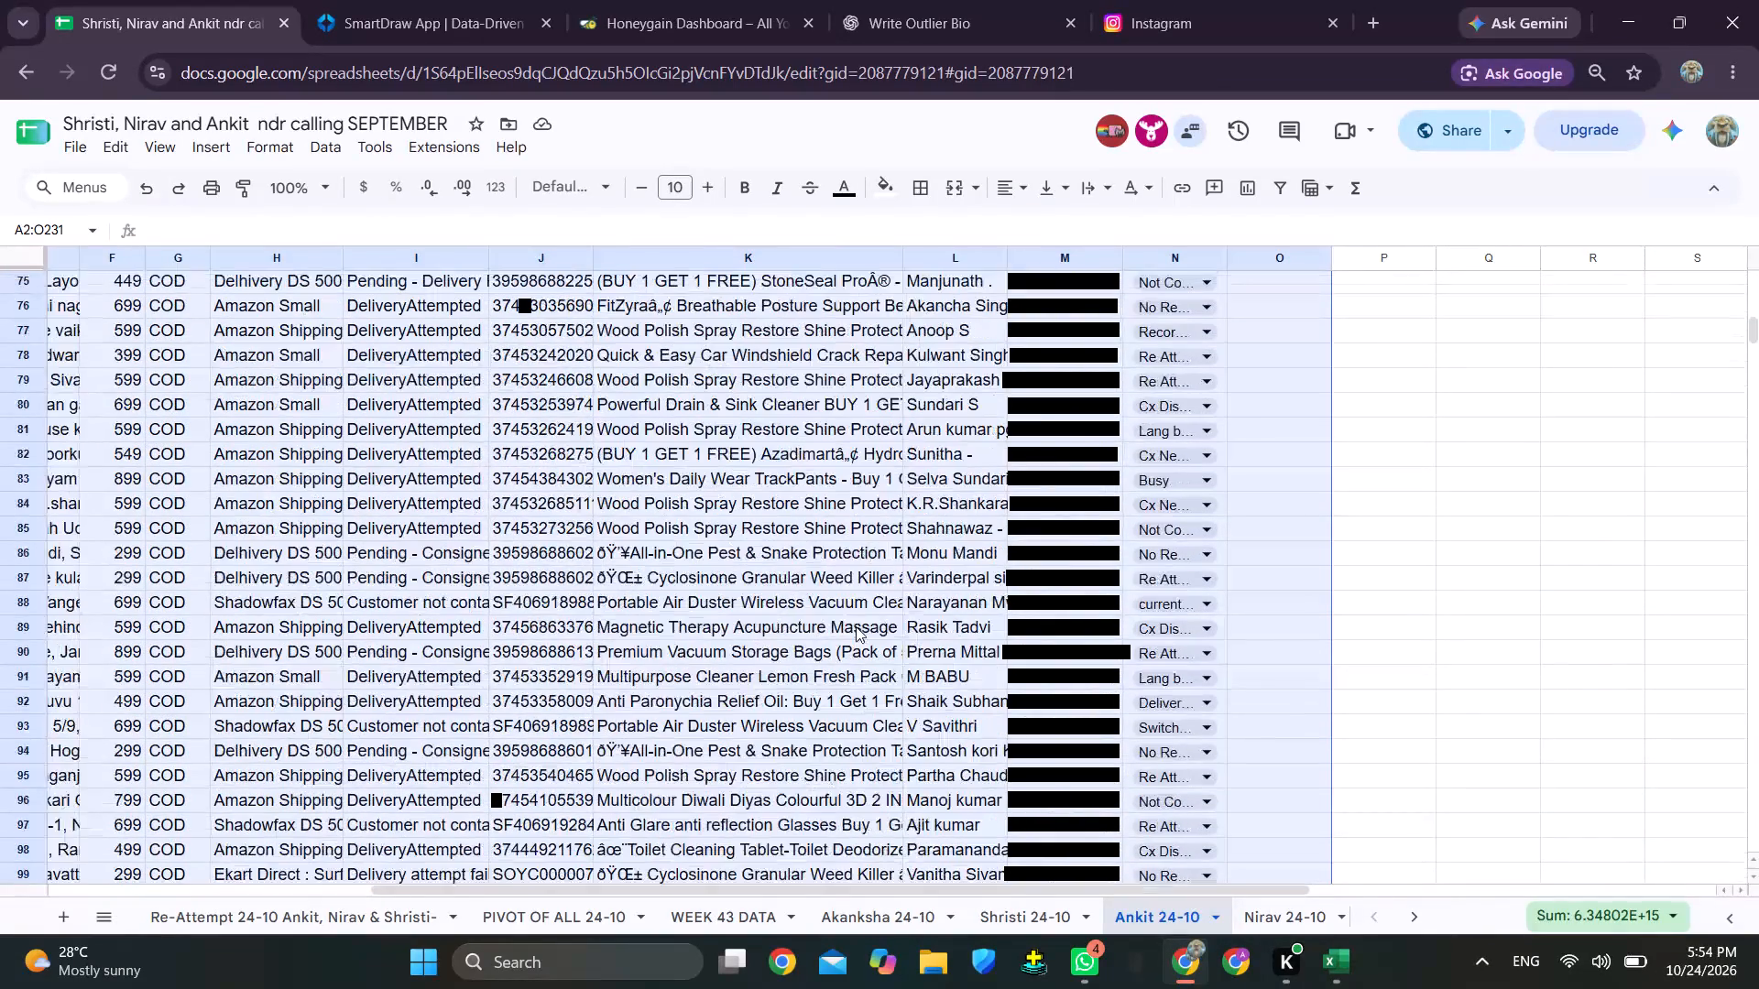
left_click_drag(851, 892, 775, 892)
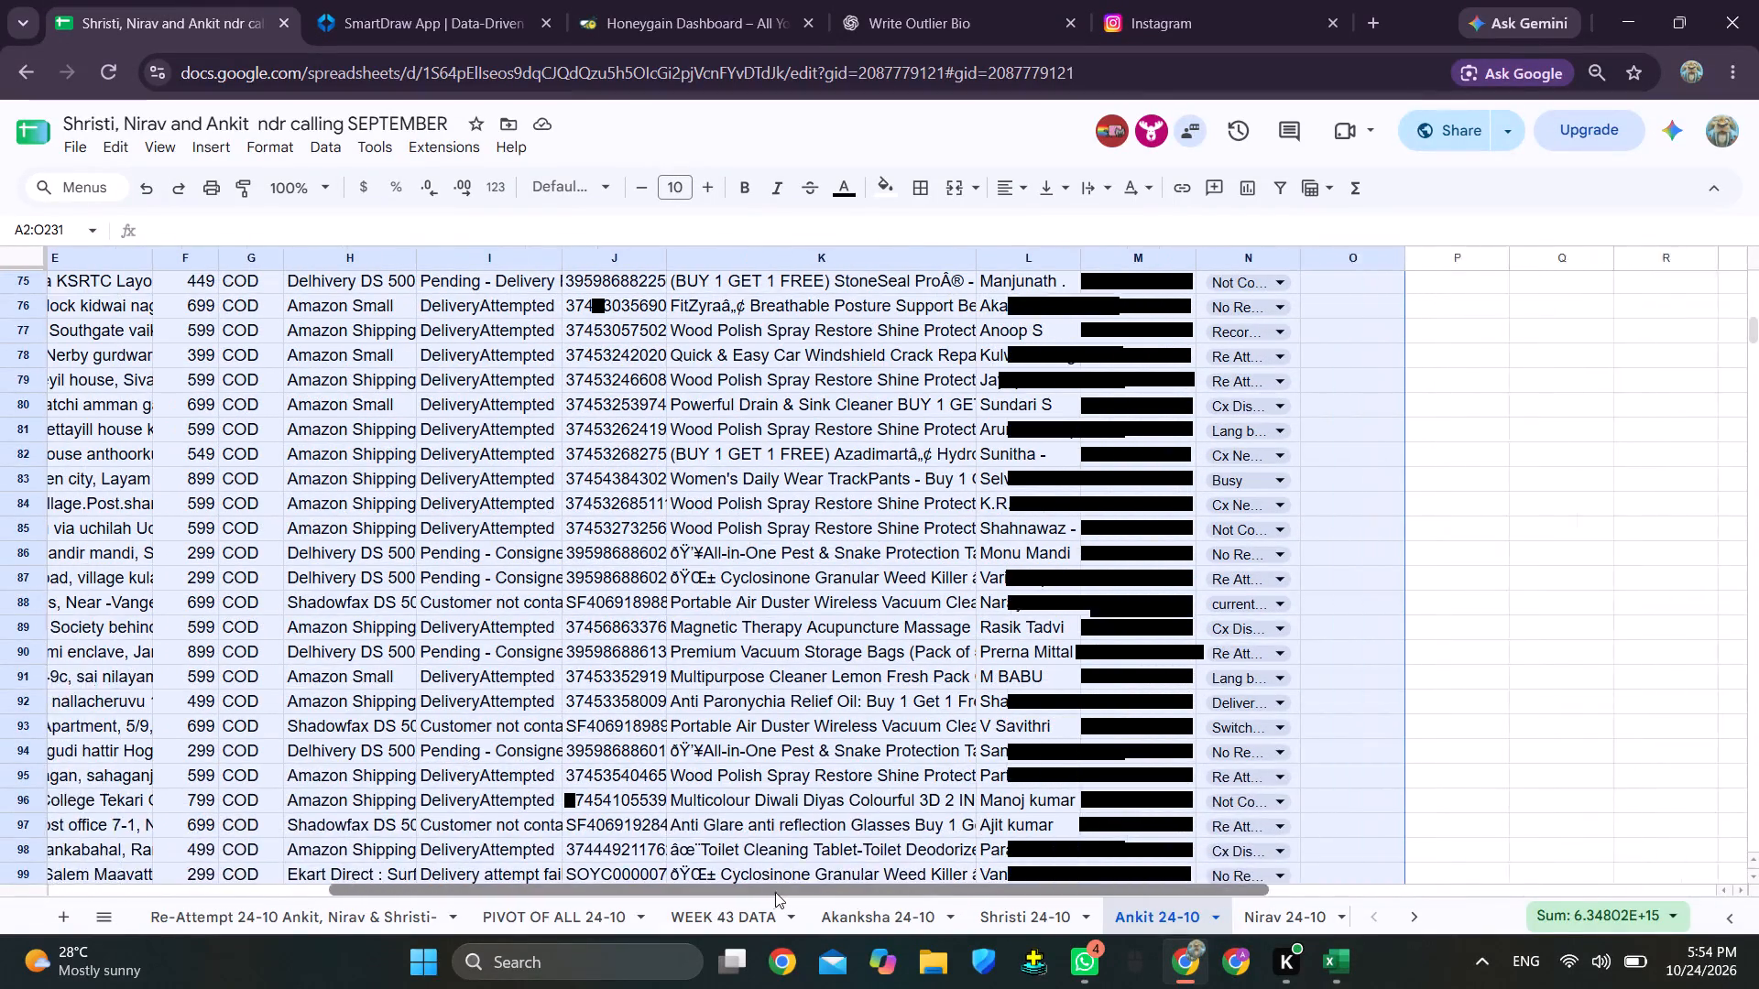
left_click_drag(775, 892, 746, 892)
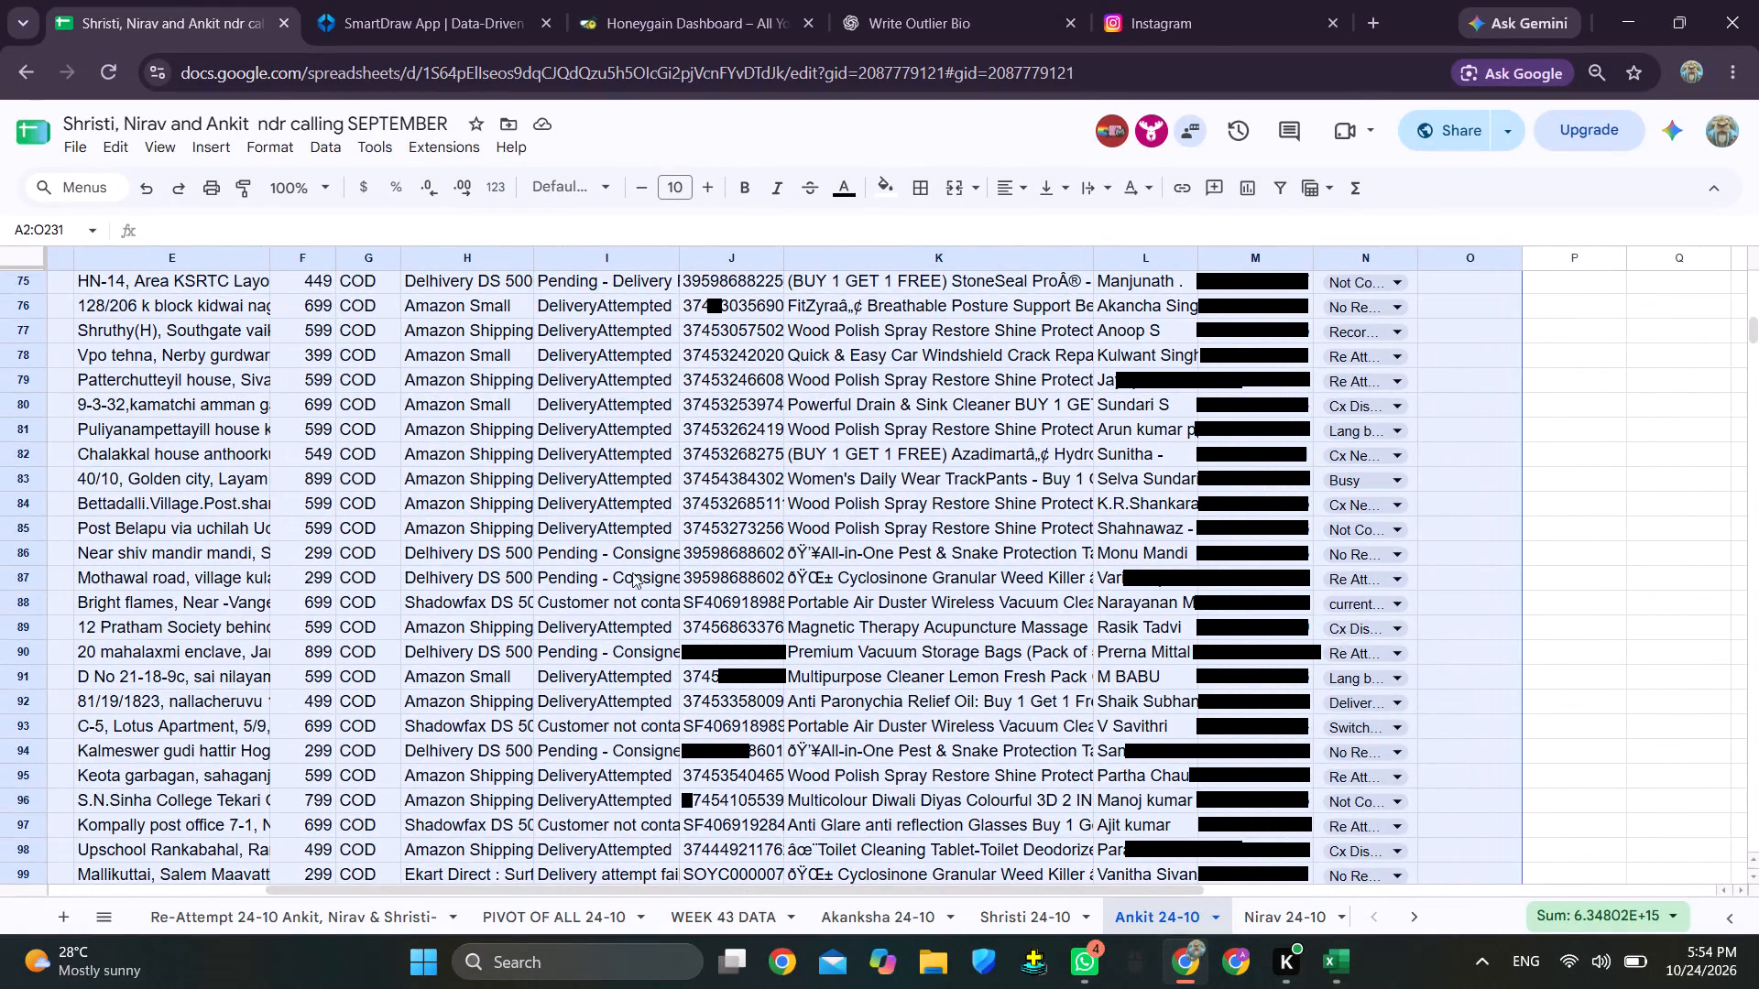
left_click(224, 260)
left_click(1007, 178)
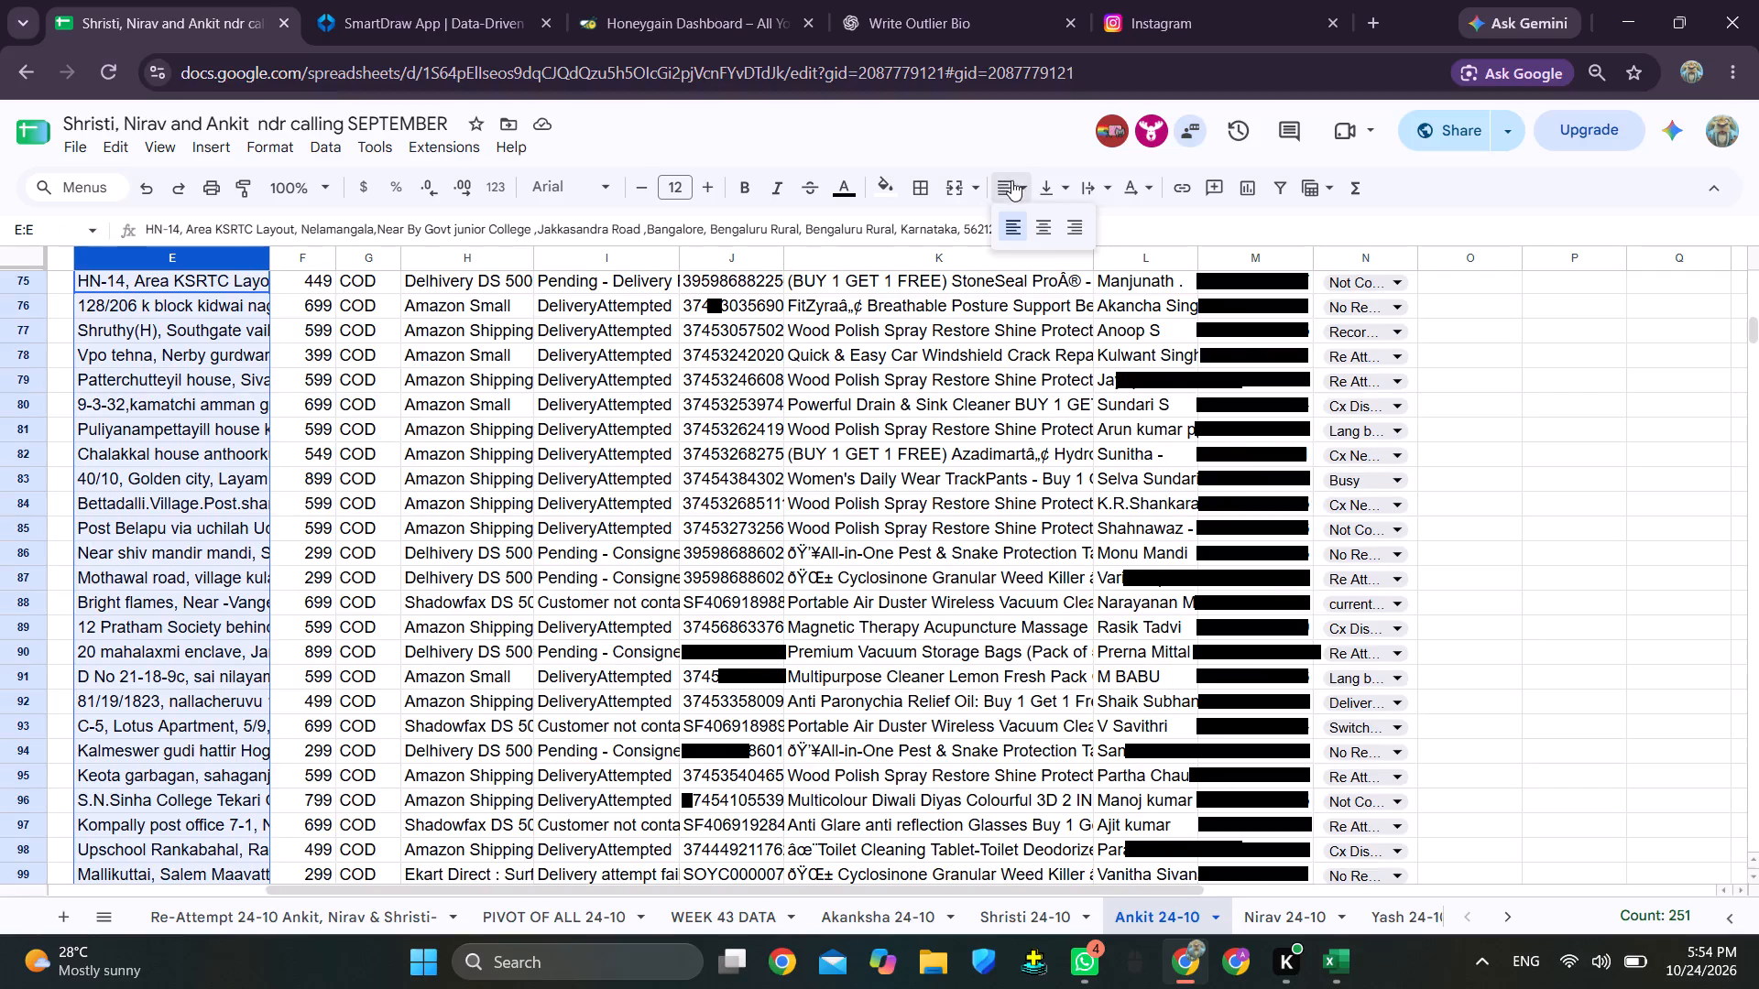
left_click(1074, 227)
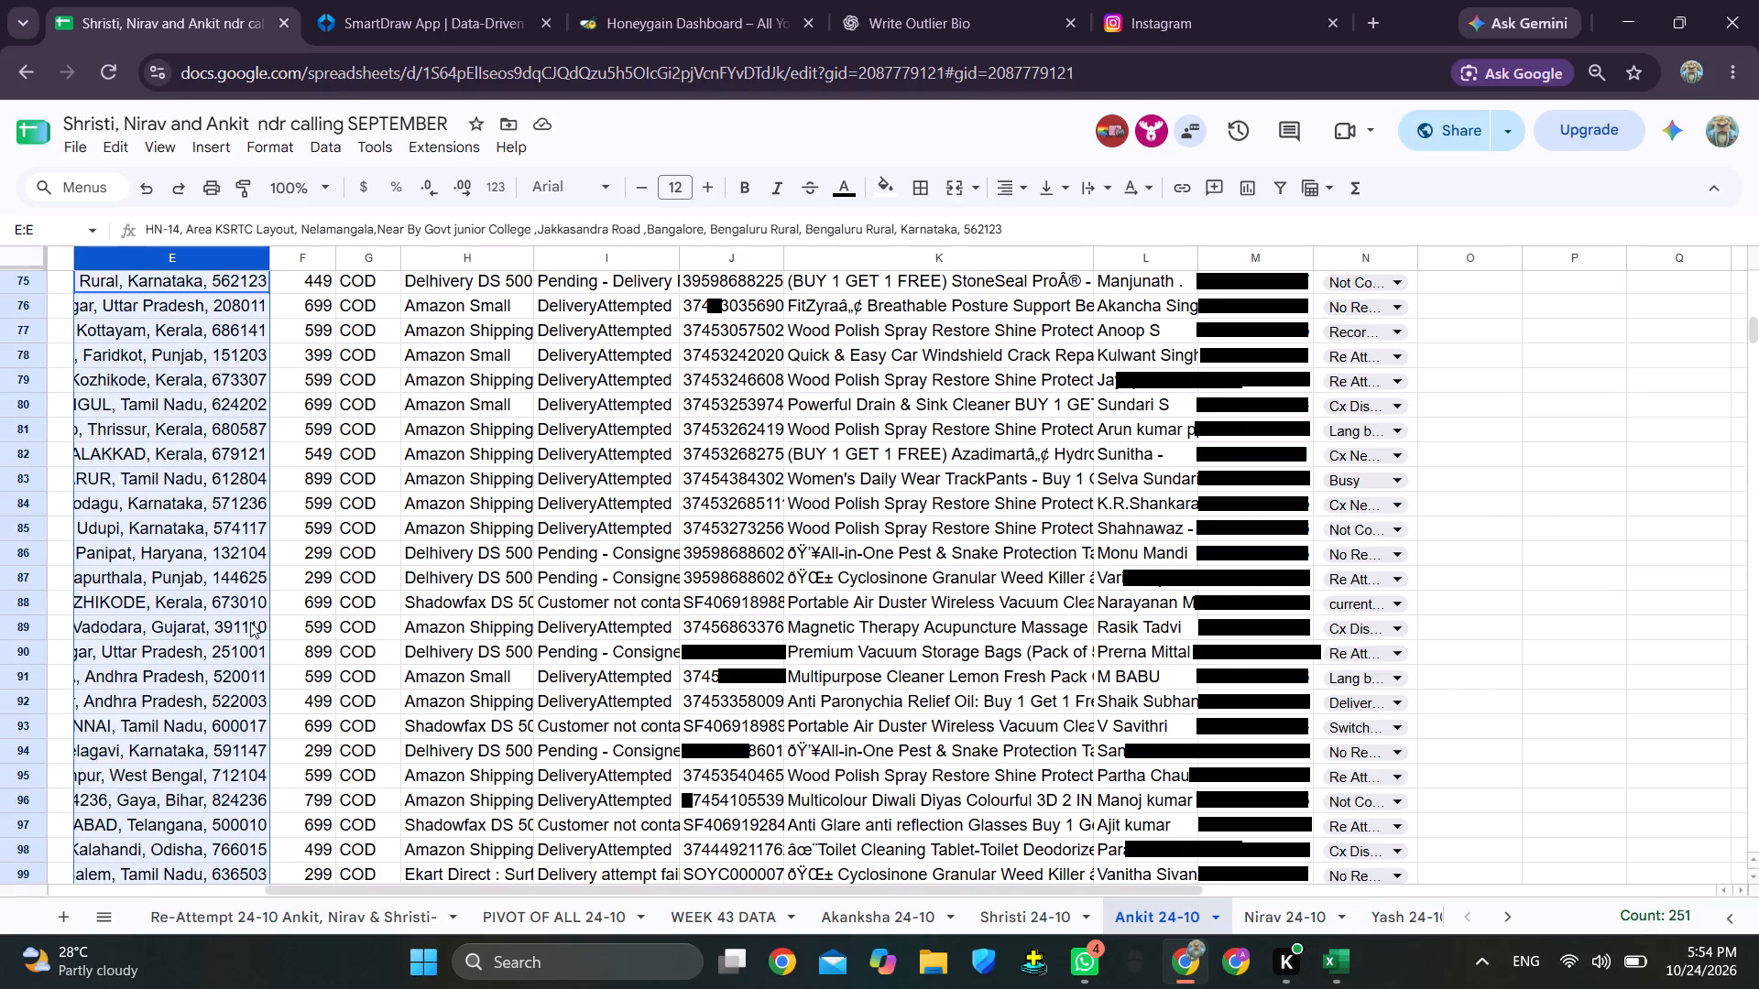
Examine the Ankit 24-10 order details in rows 90 and 102, including address, product name, AWB, amount and customer phone.
left_click(174, 652)
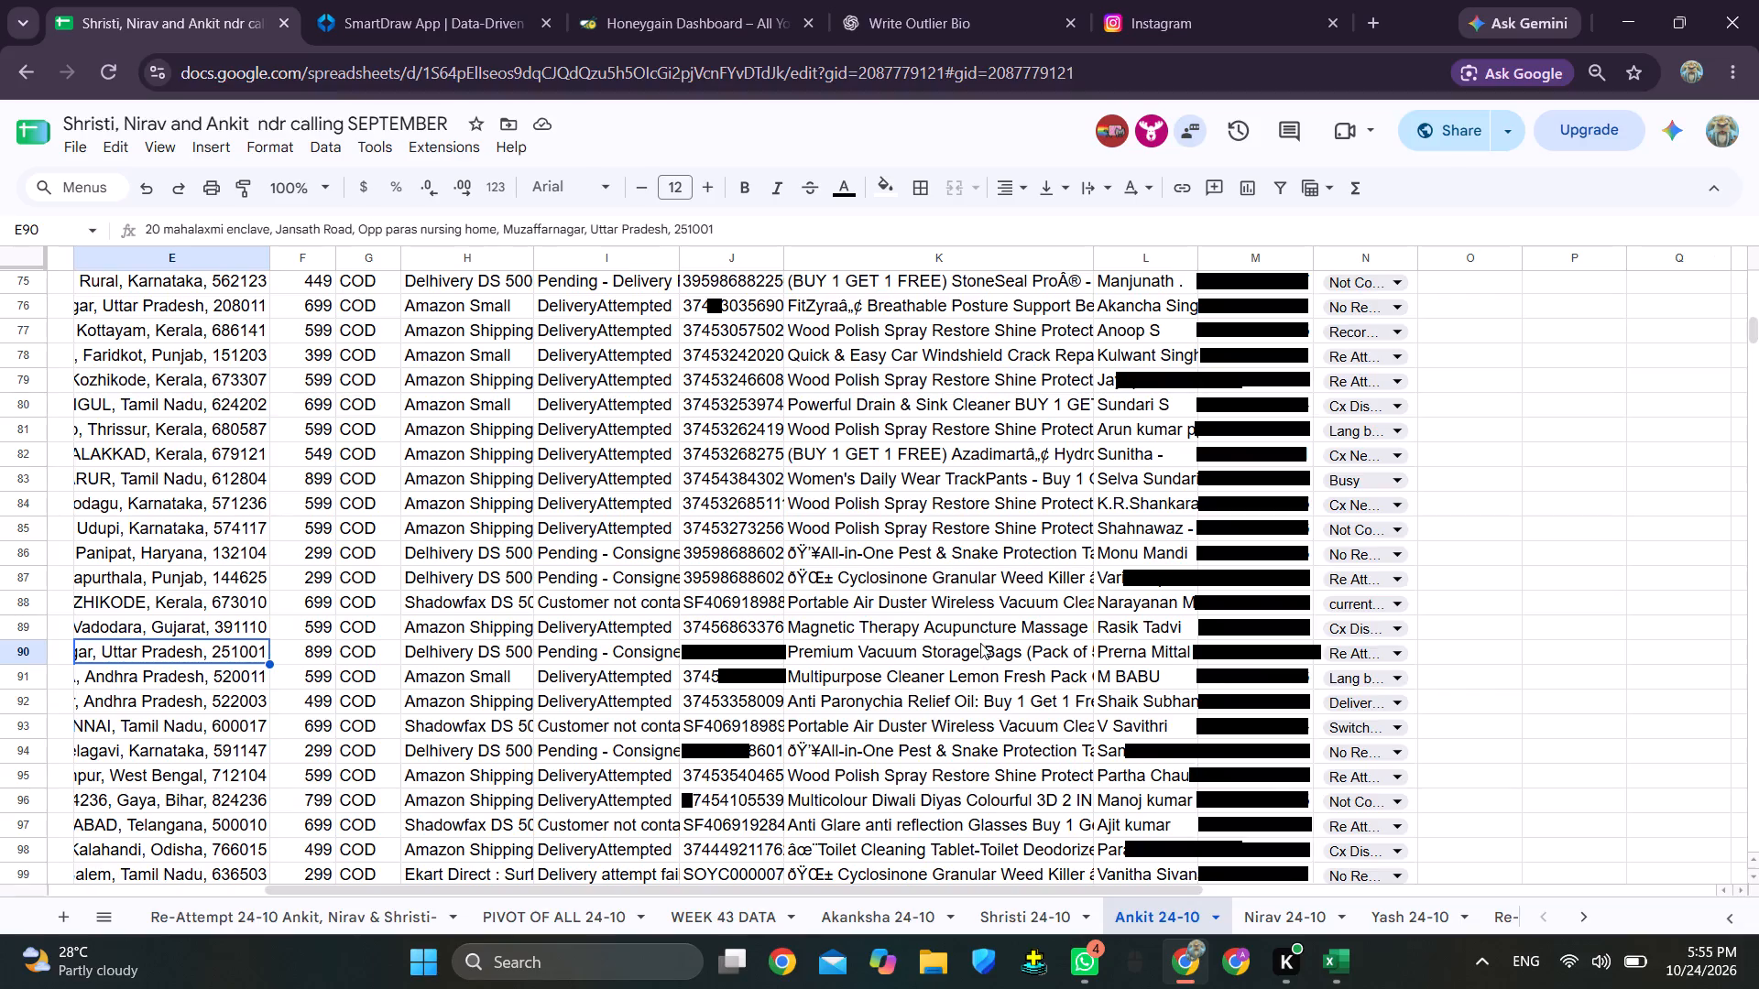
left_click(1043, 646)
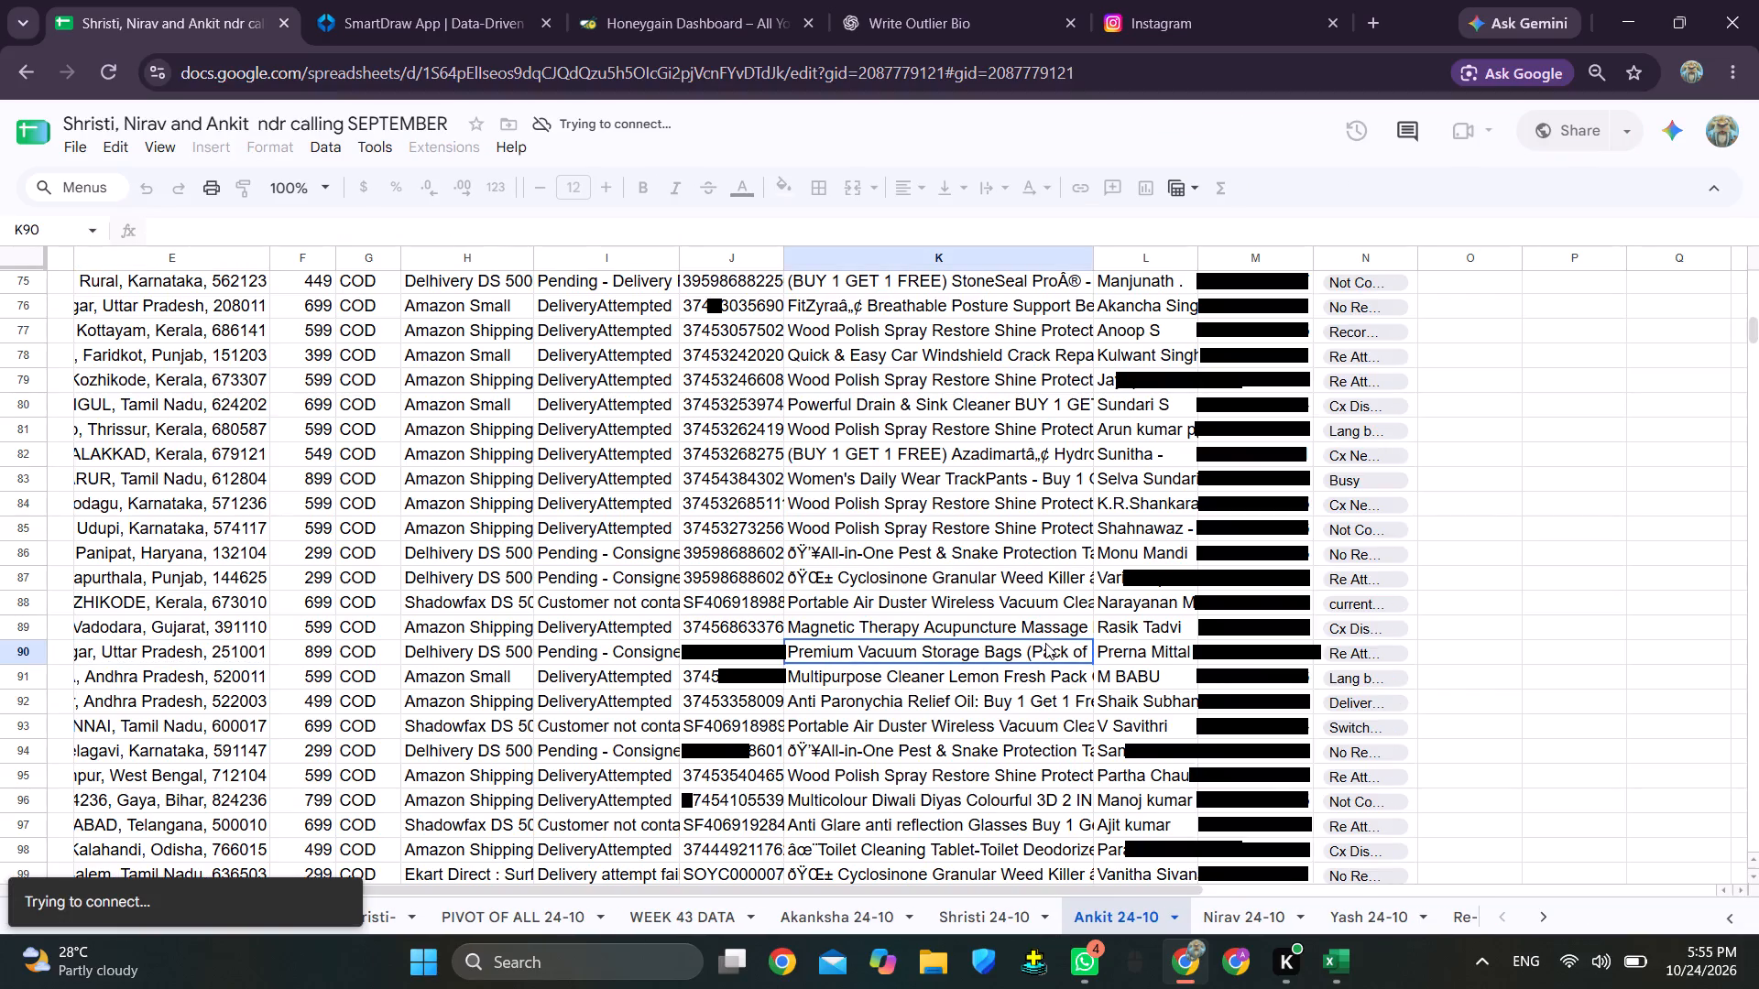
double_click(1054, 653)
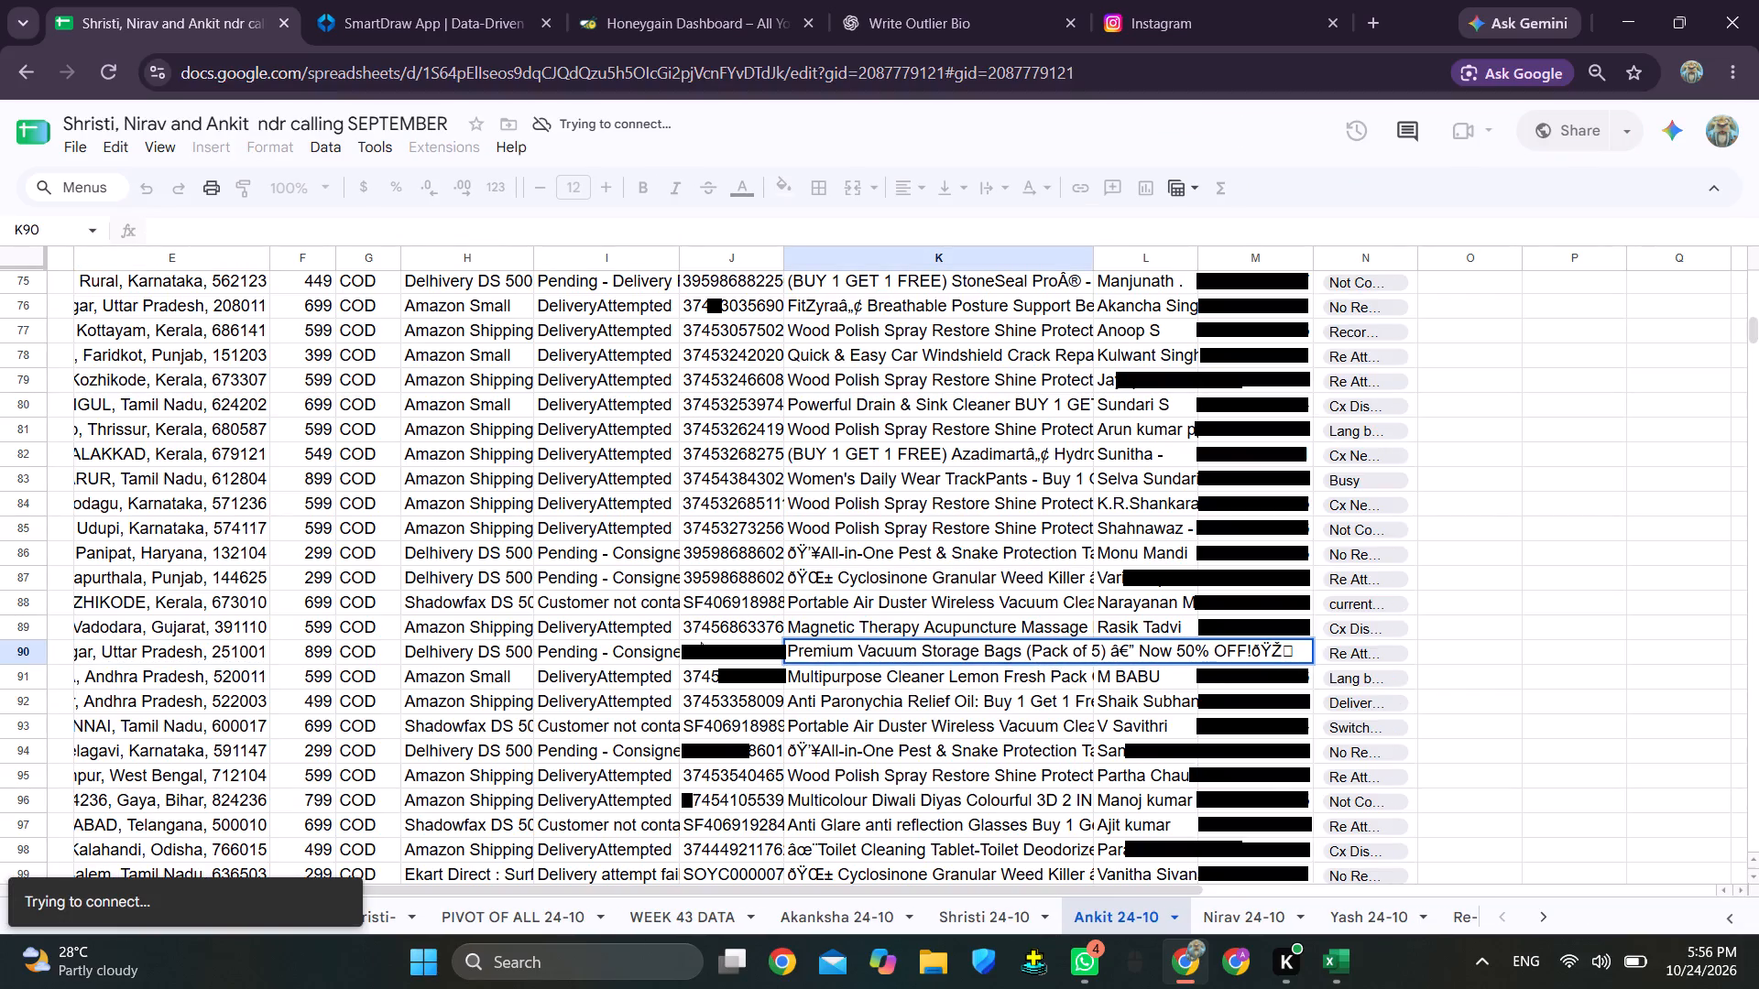
left_click(731, 647)
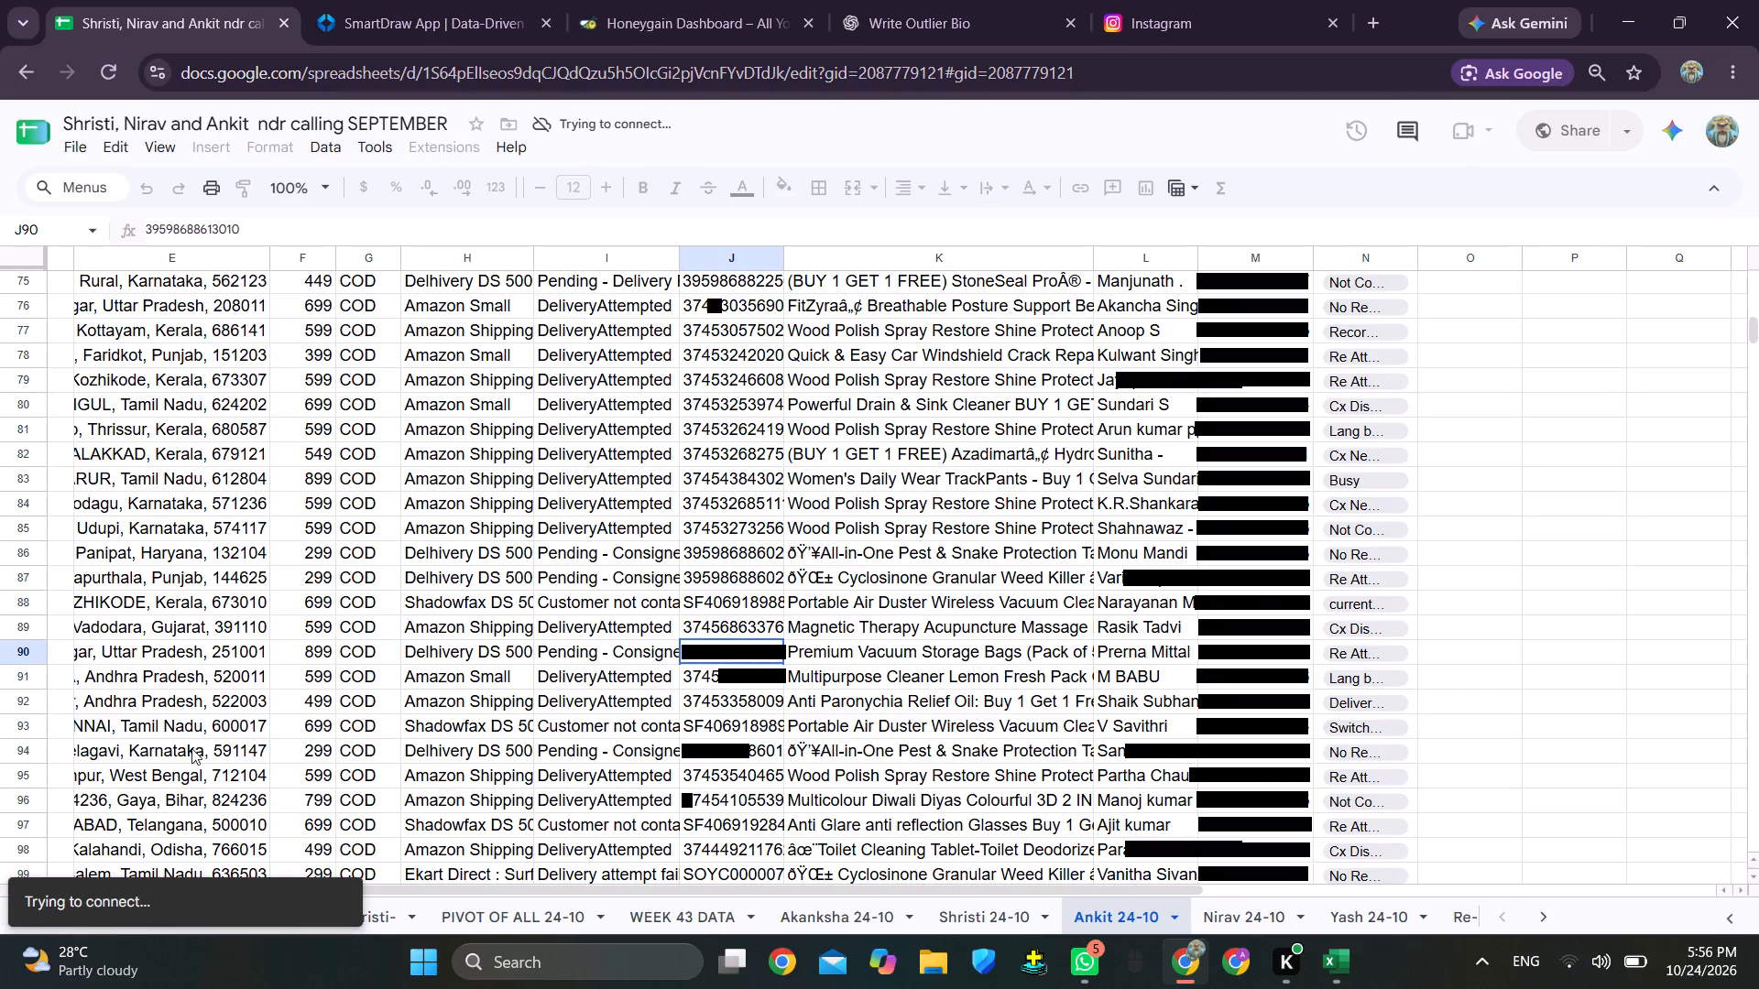
scroll(208, 706, "down", 2)
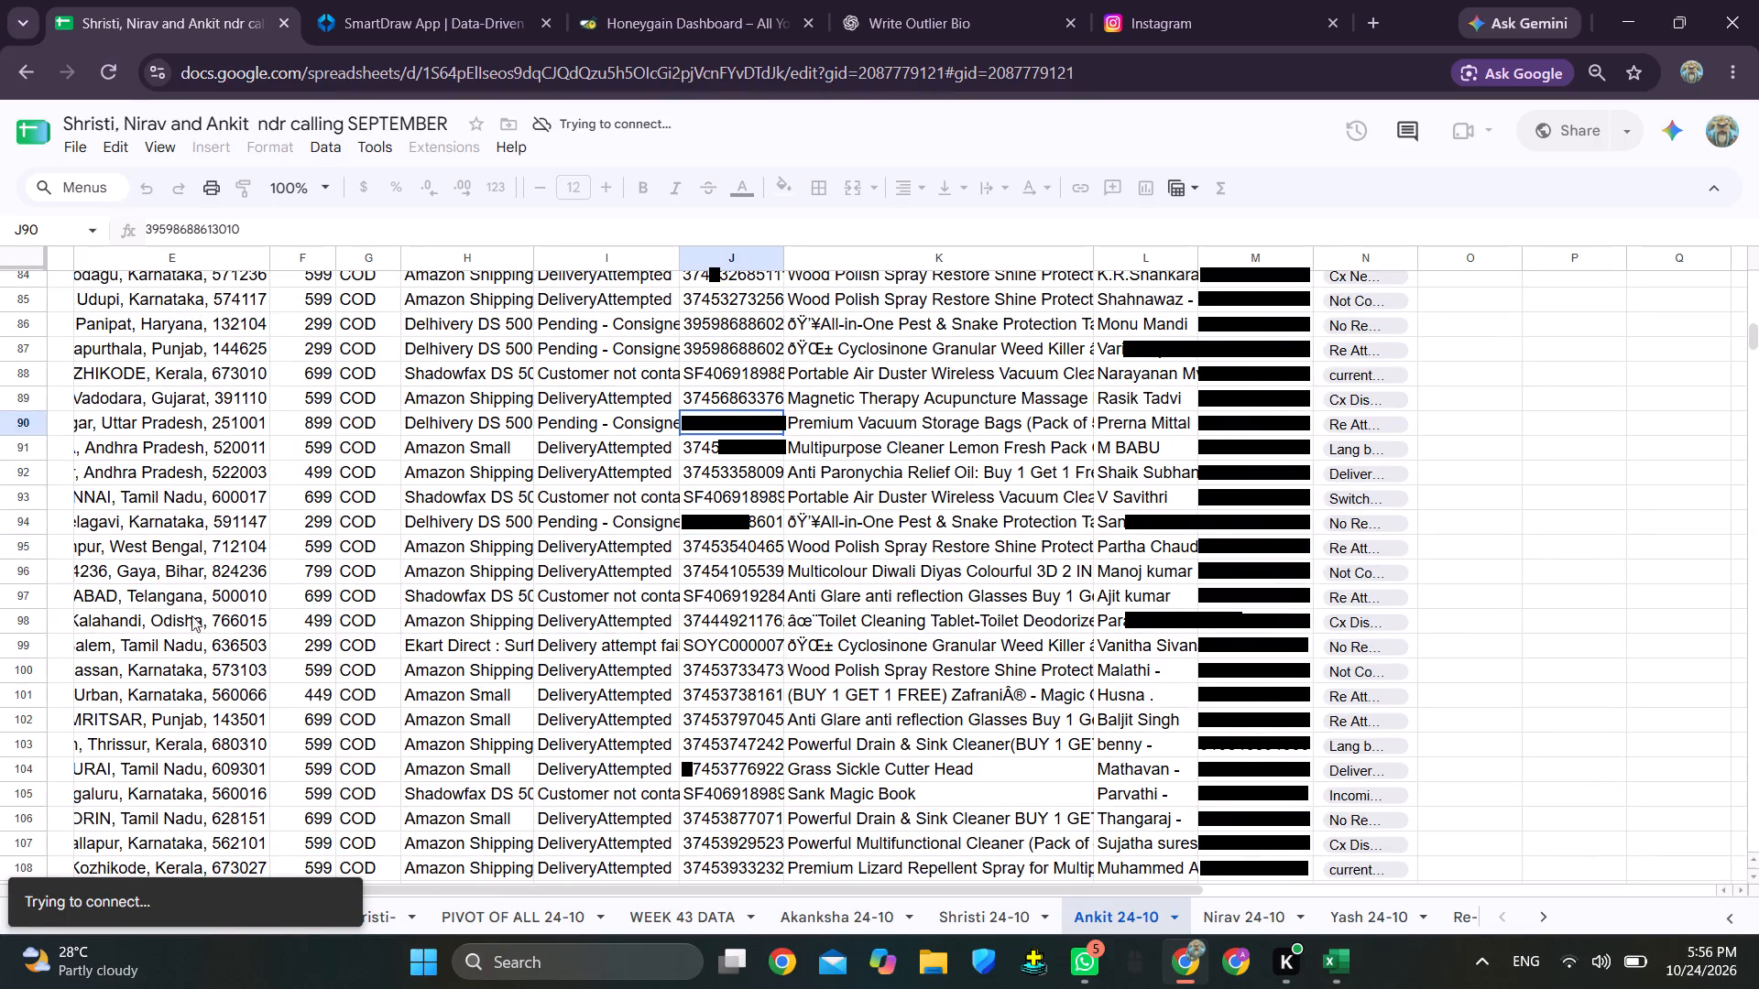
scroll(191, 618, "down", 1)
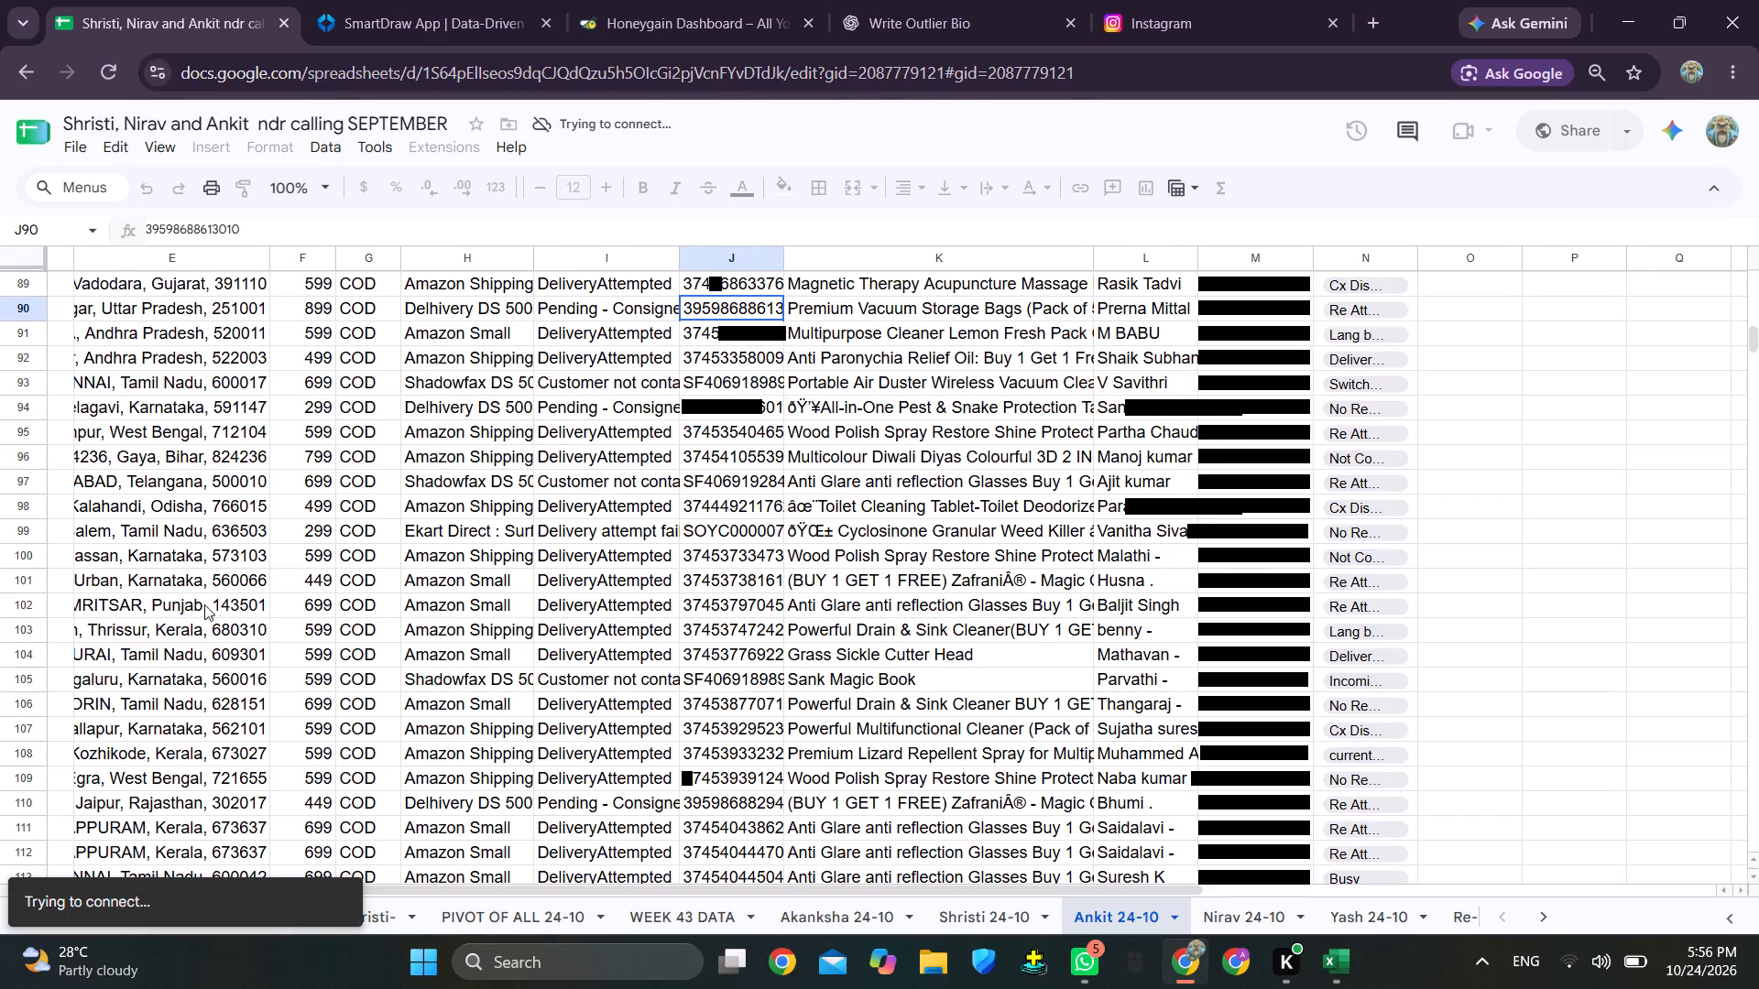
left_click(309, 603)
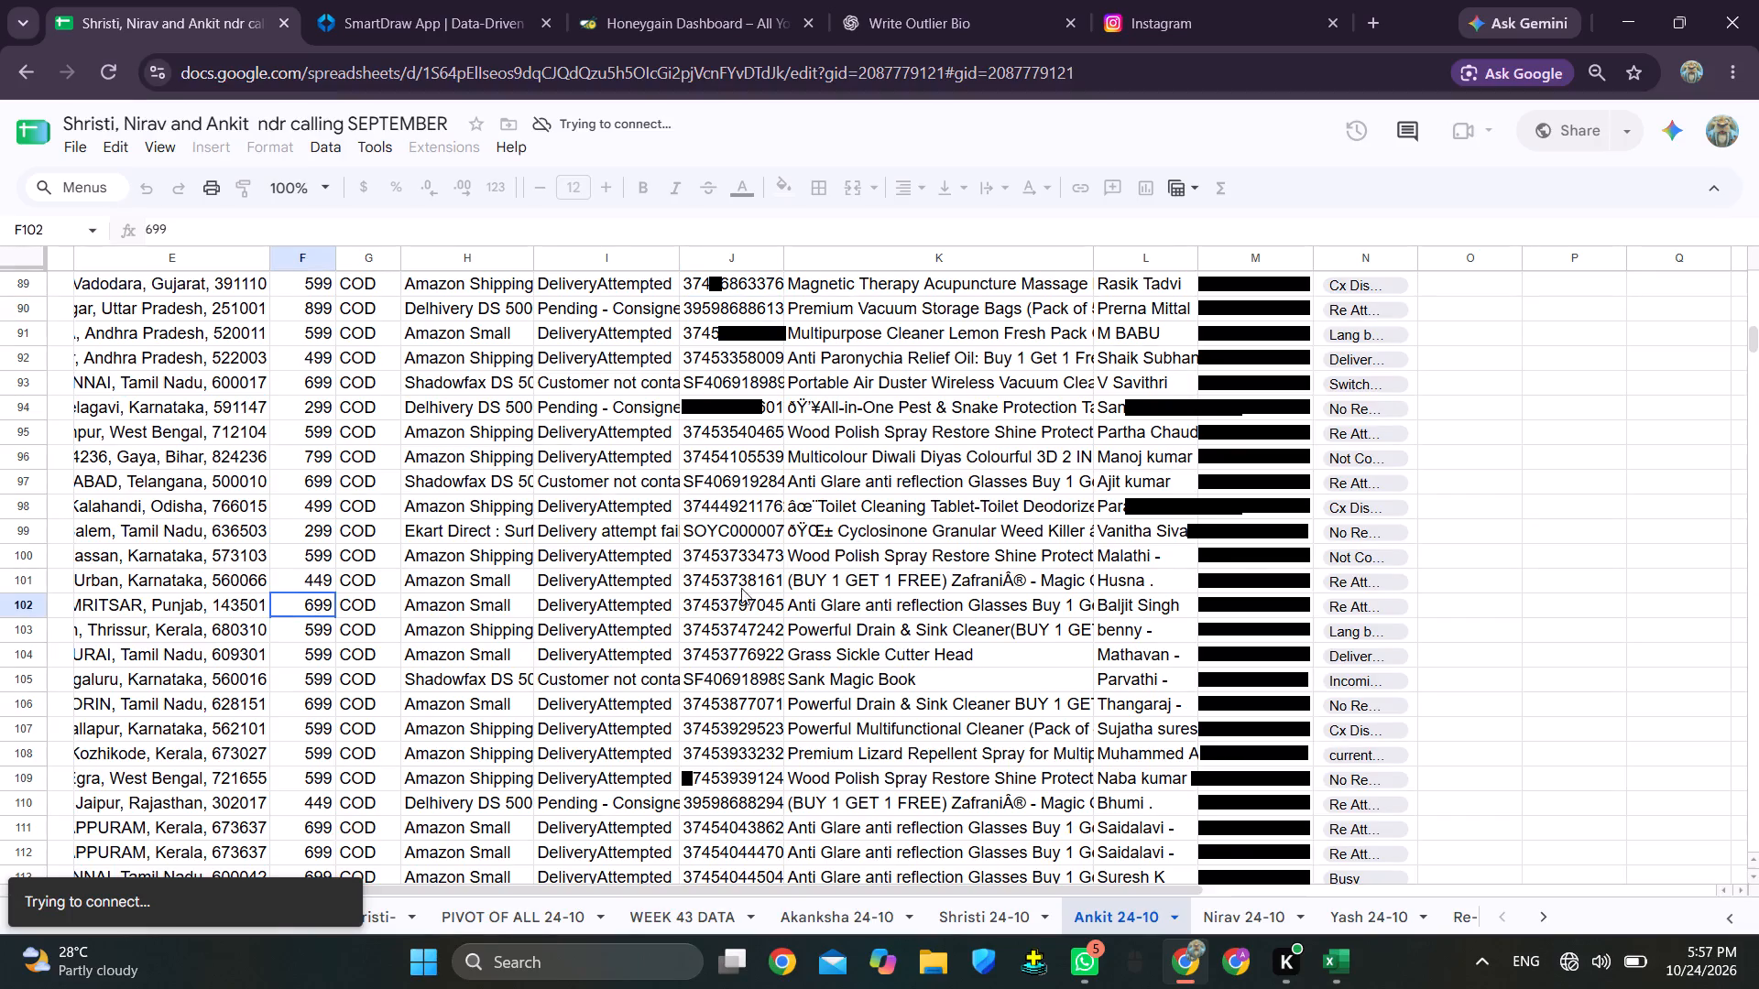
left_click(1251, 601)
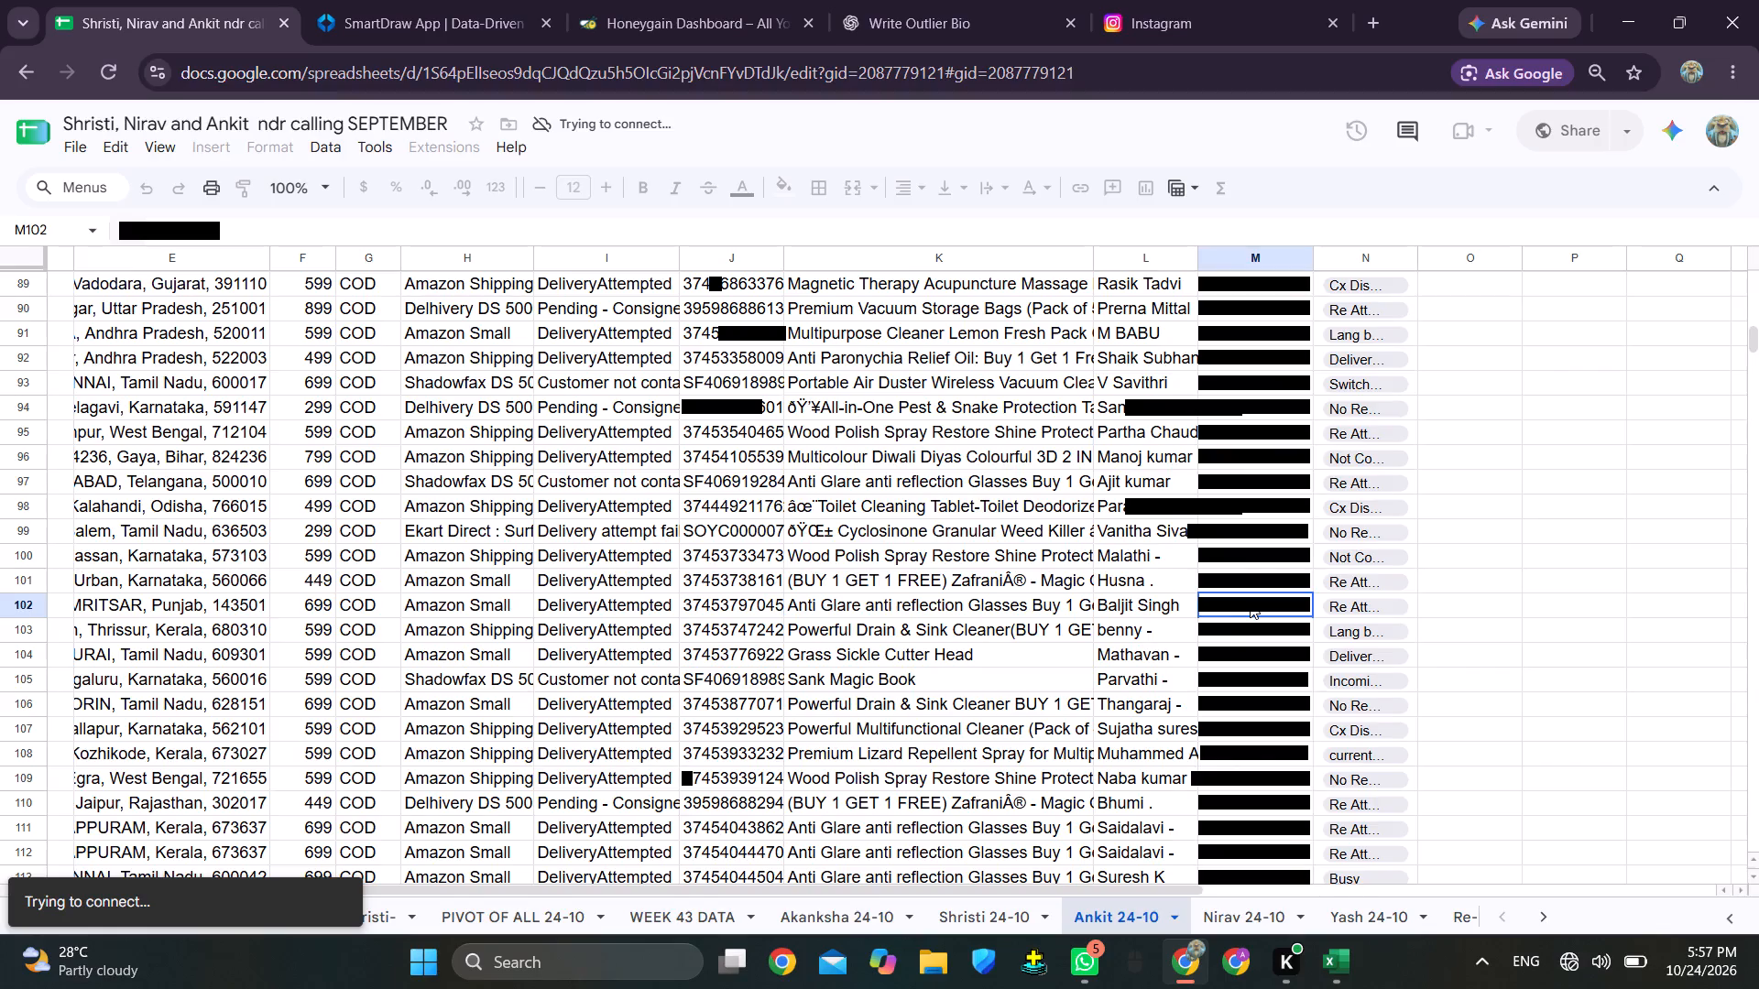
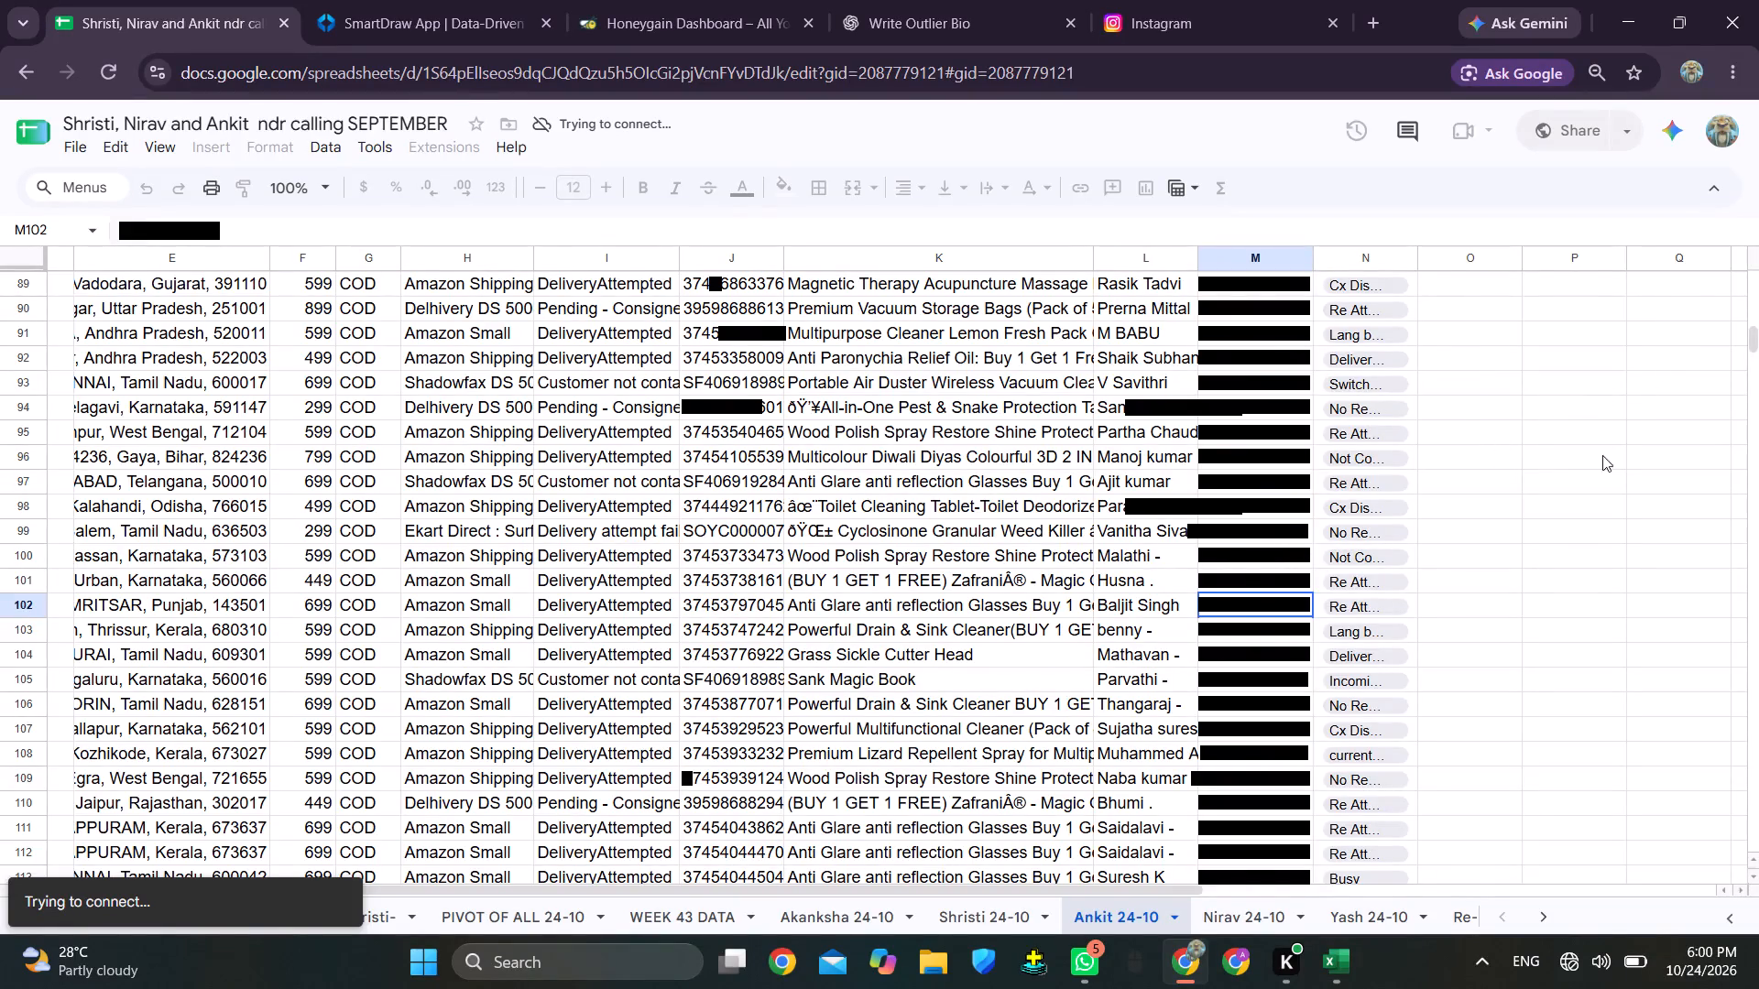
Check the computer's Wi-Fi connection in the list of available networks, then return to the spreadsheet.
left_click(1567, 962)
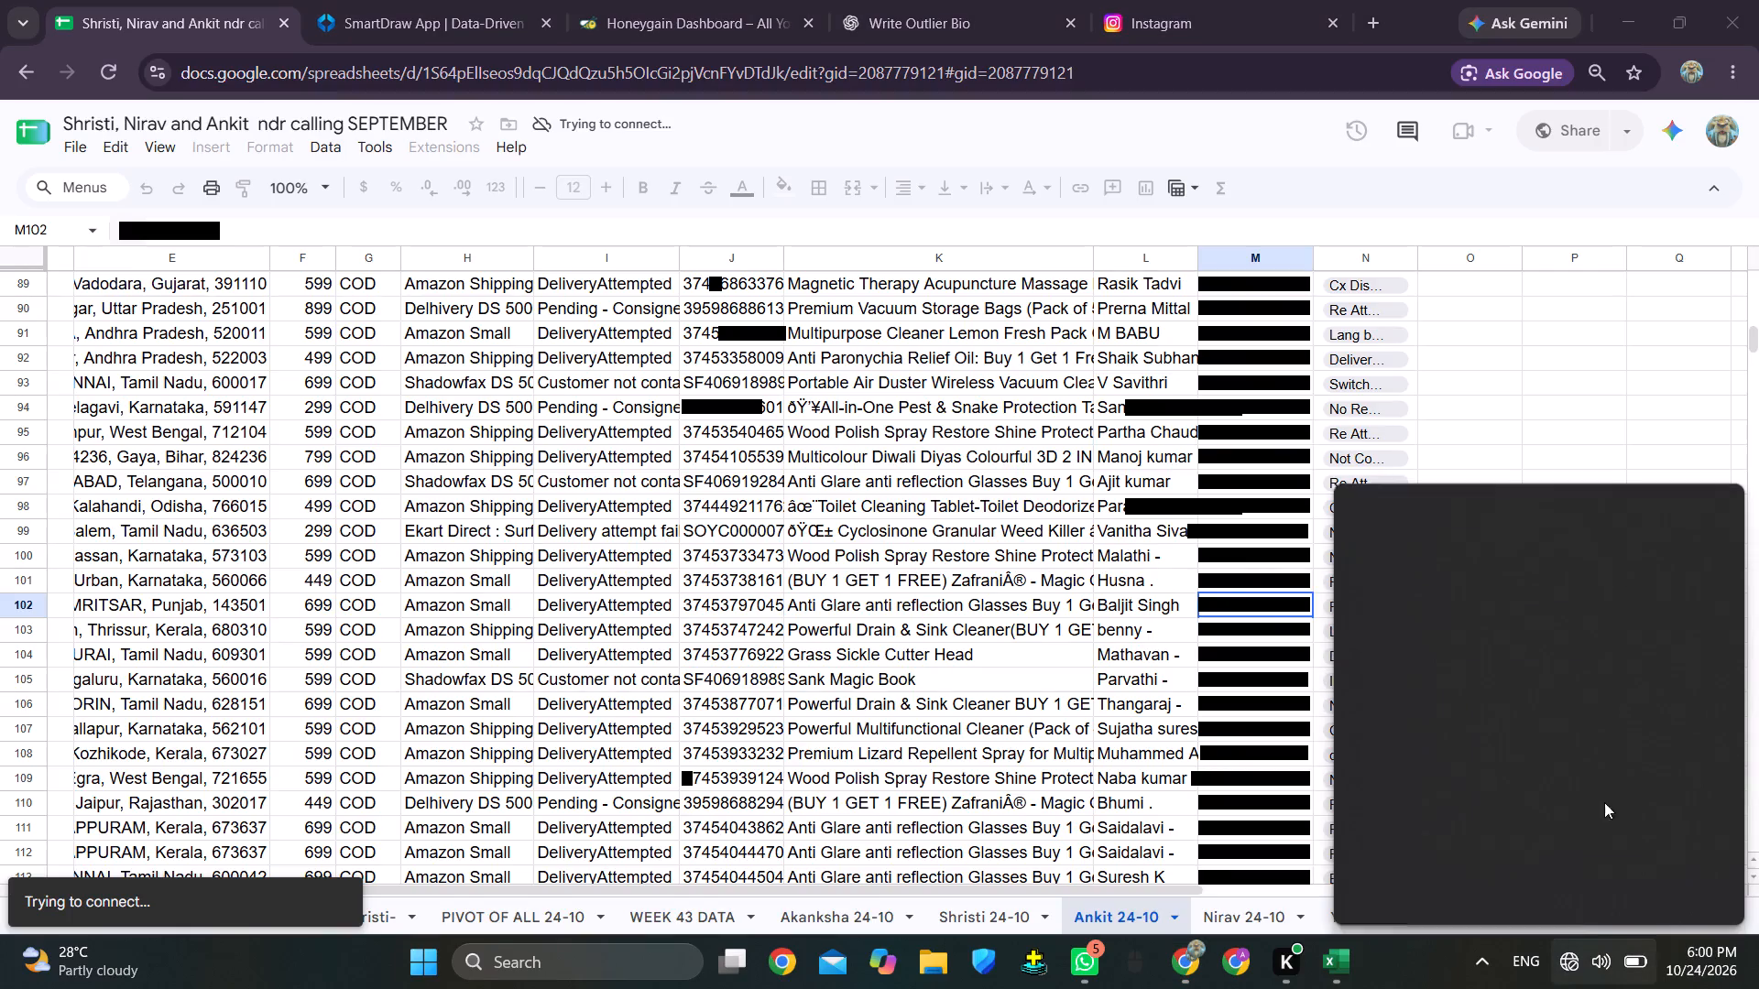
left_click(1450, 538)
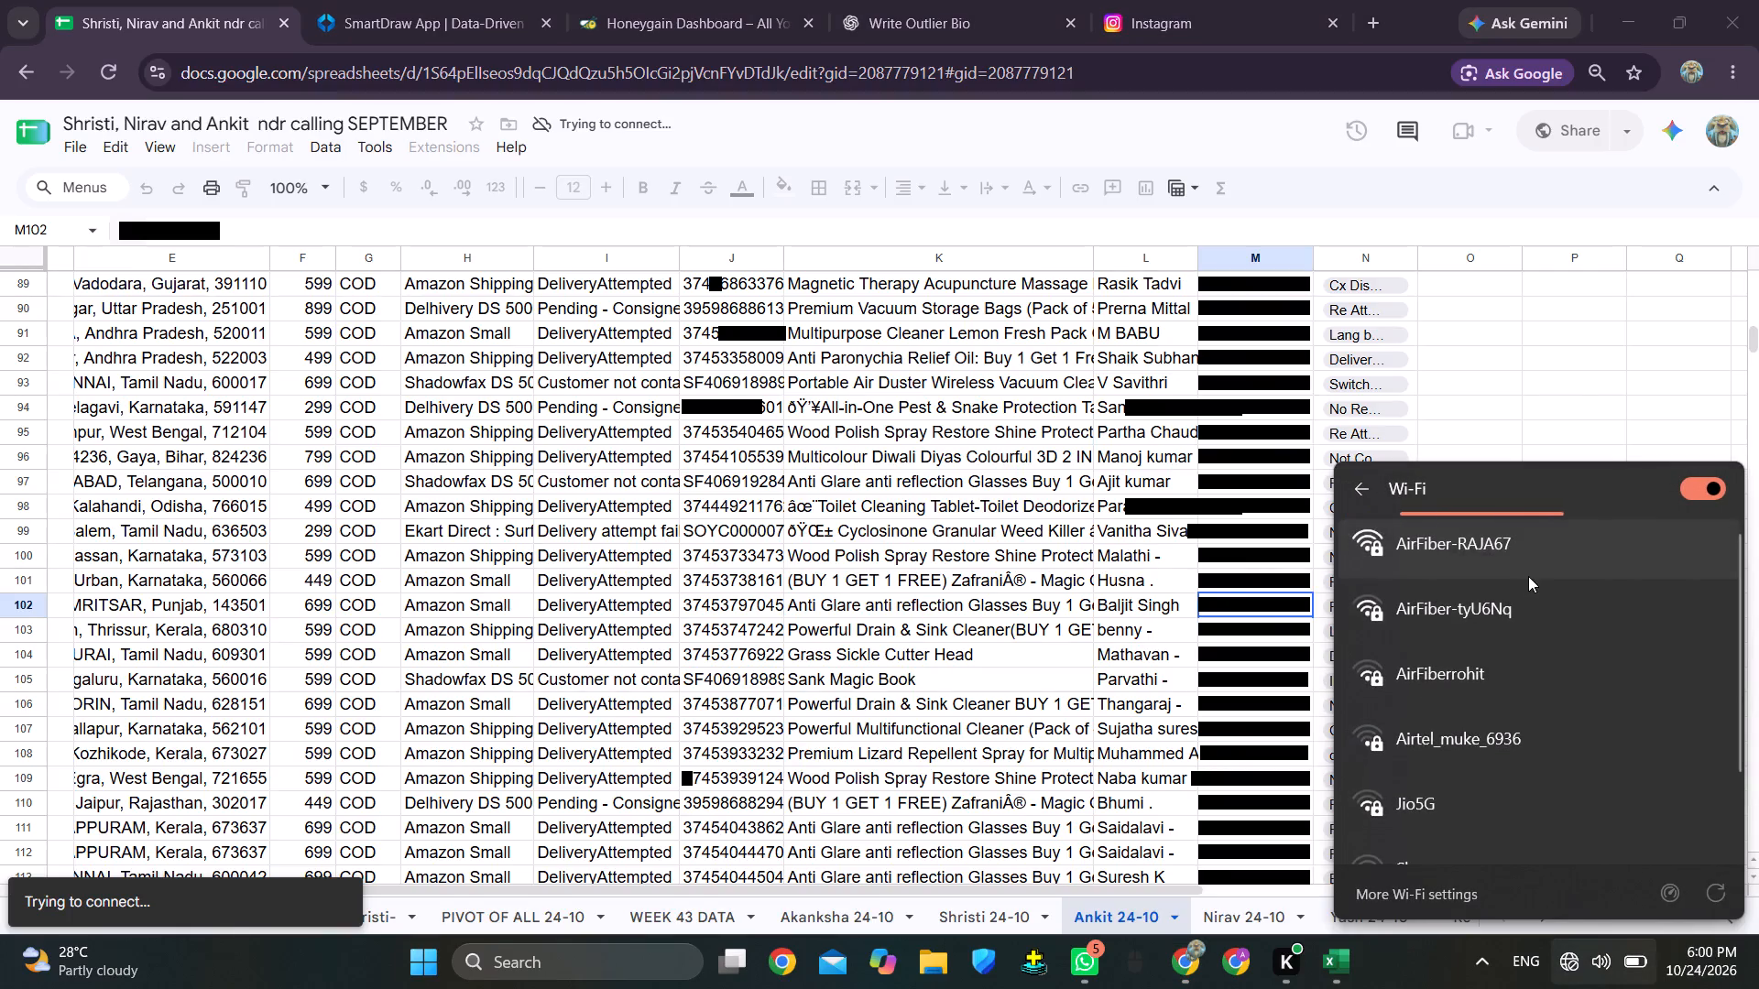
left_click(1432, 974)
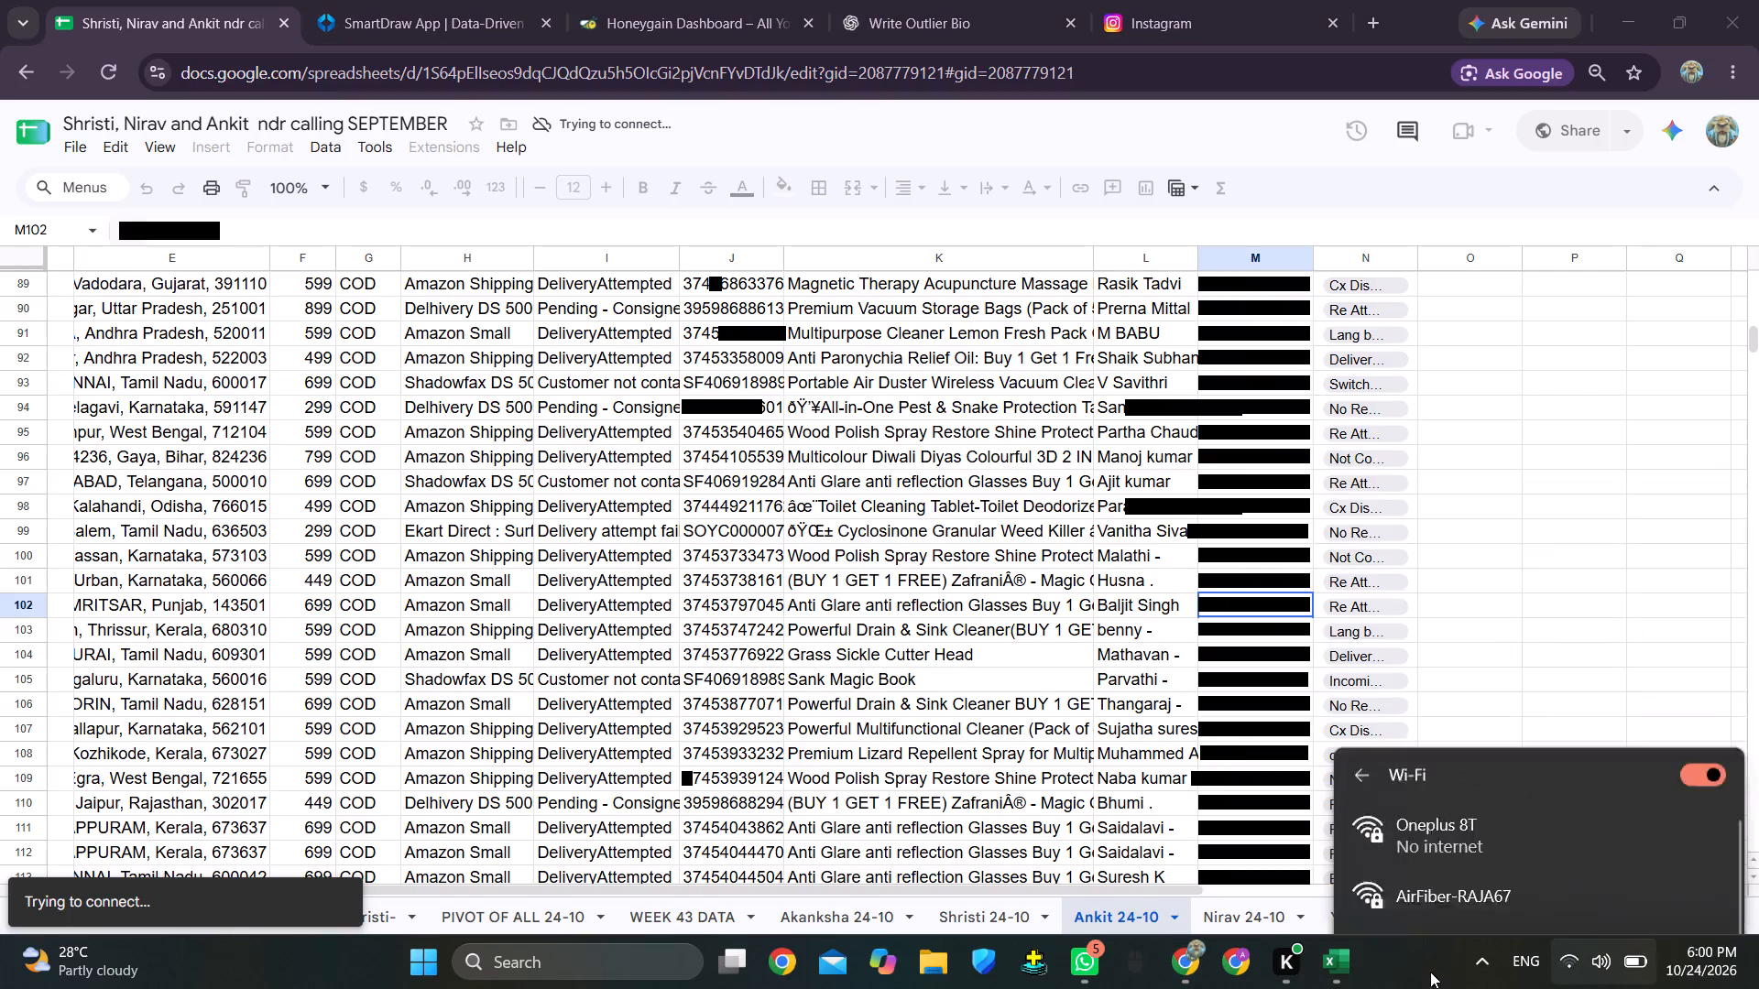
Check in the Akanksha 24-10 sheet how far the call remarks in column N are filled in.
left_click(861, 917)
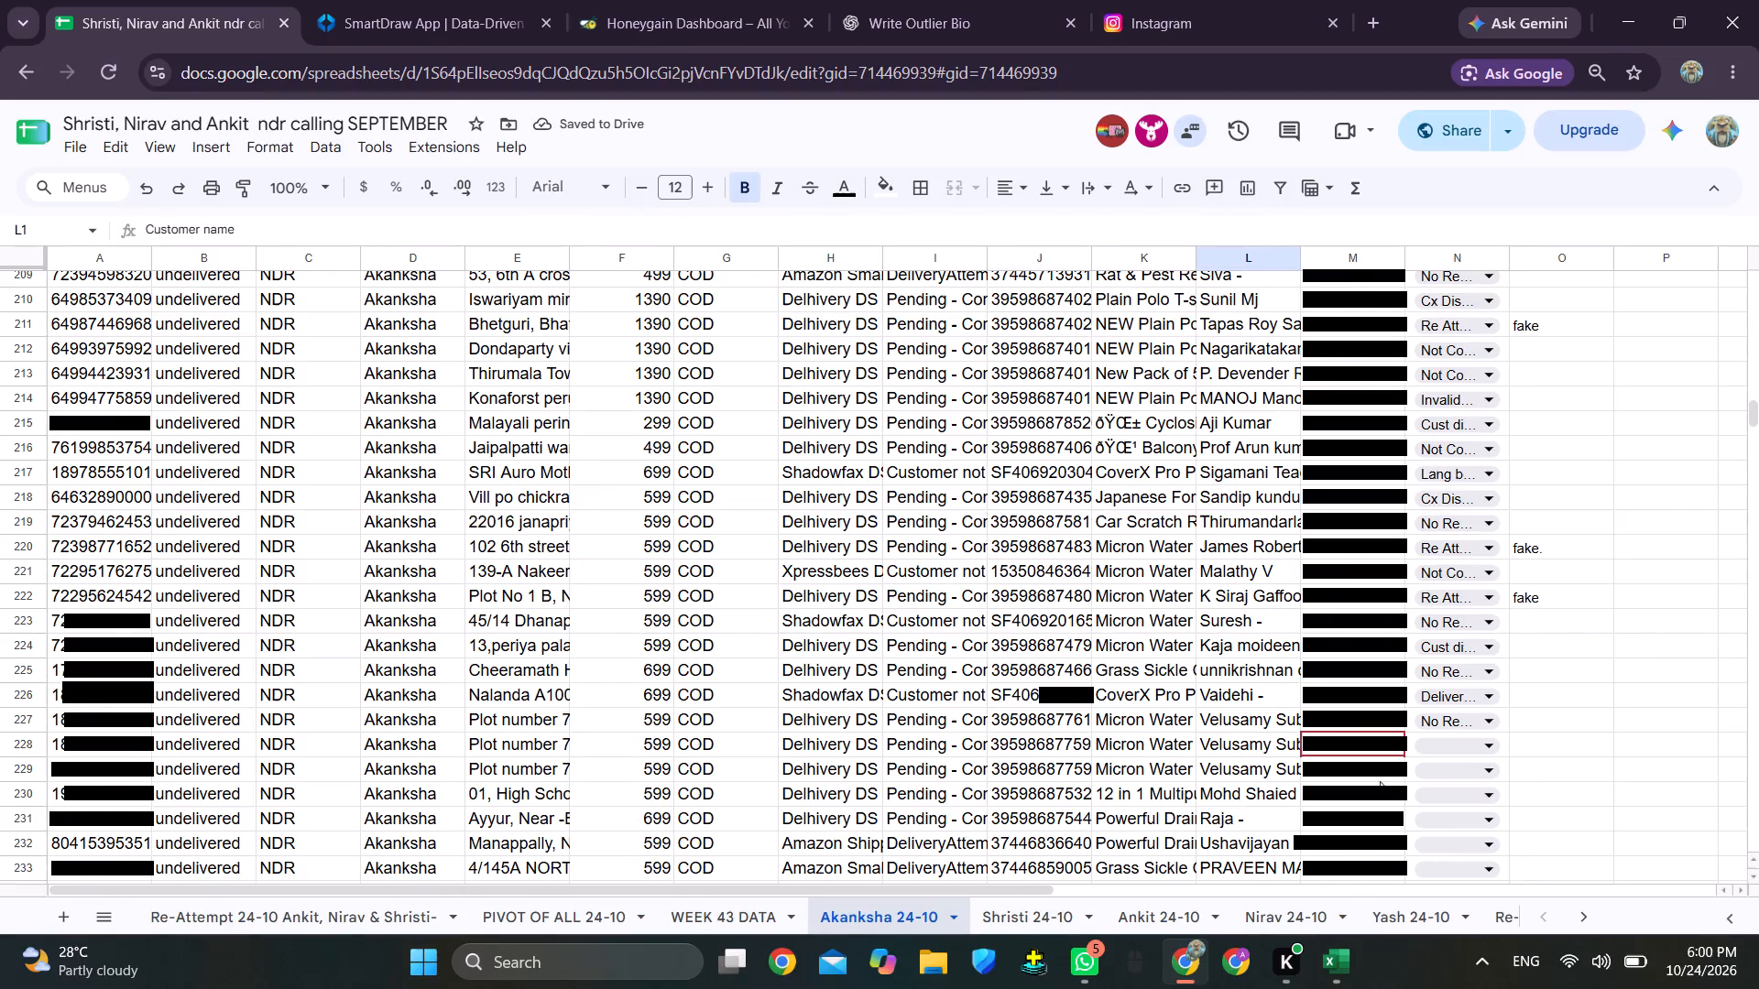
scroll(1567, 696, "down", 3)
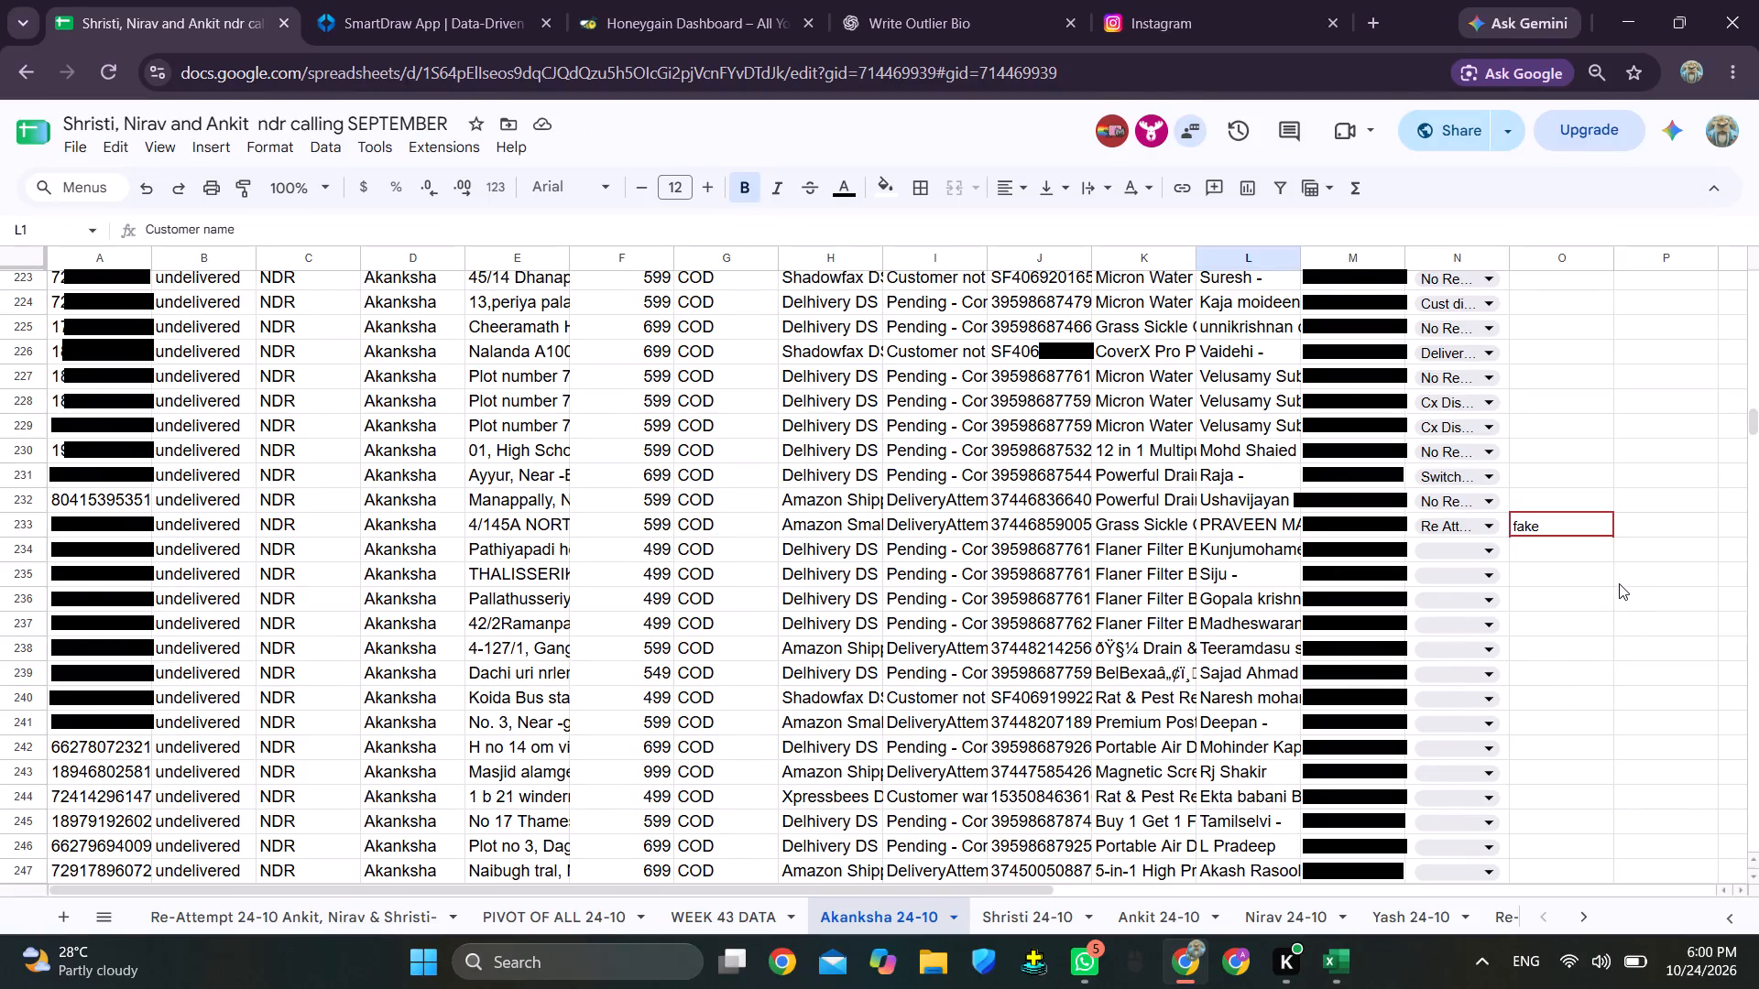
Examine the Akanksha 24-10 calling rows, their remarks and comments, and the sheet's remarks count summary.
scroll(1523, 562, "up", 11)
scroll(1535, 553, "down", 1)
scroll(1535, 552, "up", 11)
scroll(1541, 531, "down", 1)
scroll(1541, 531, "up", 3)
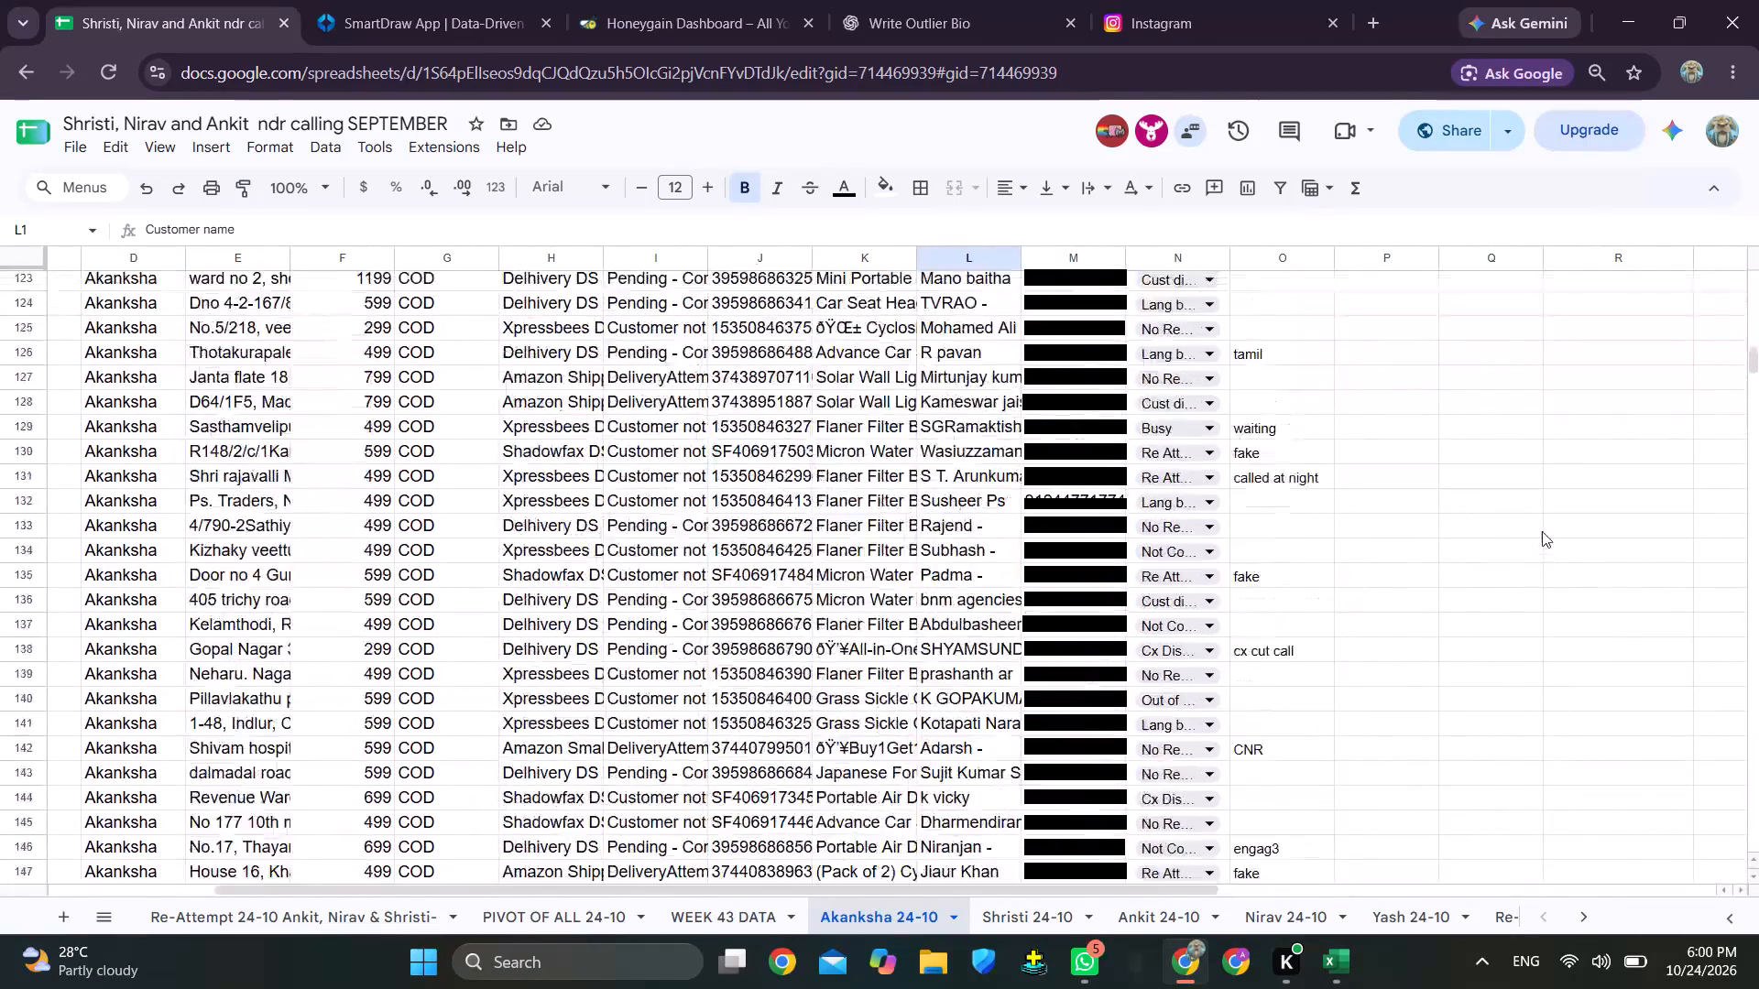
scroll(1542, 531, "up", 20)
scroll(1542, 531, "up", 4)
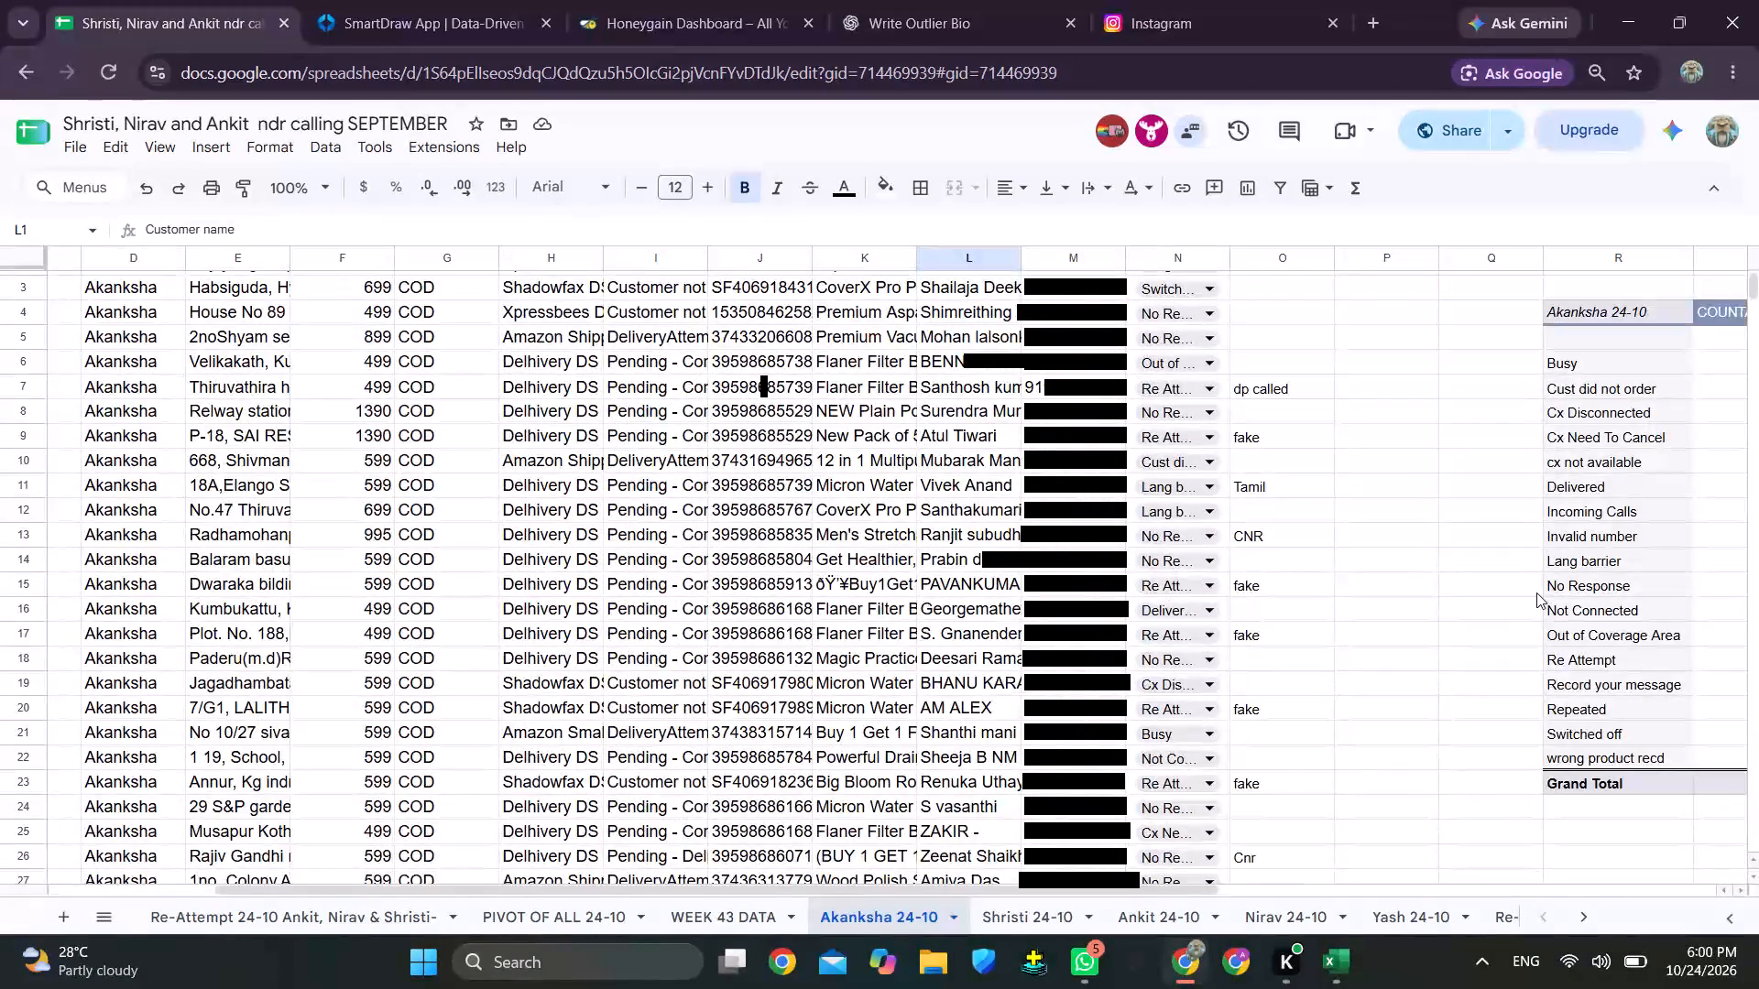
scroll(1536, 591, "left", 3)
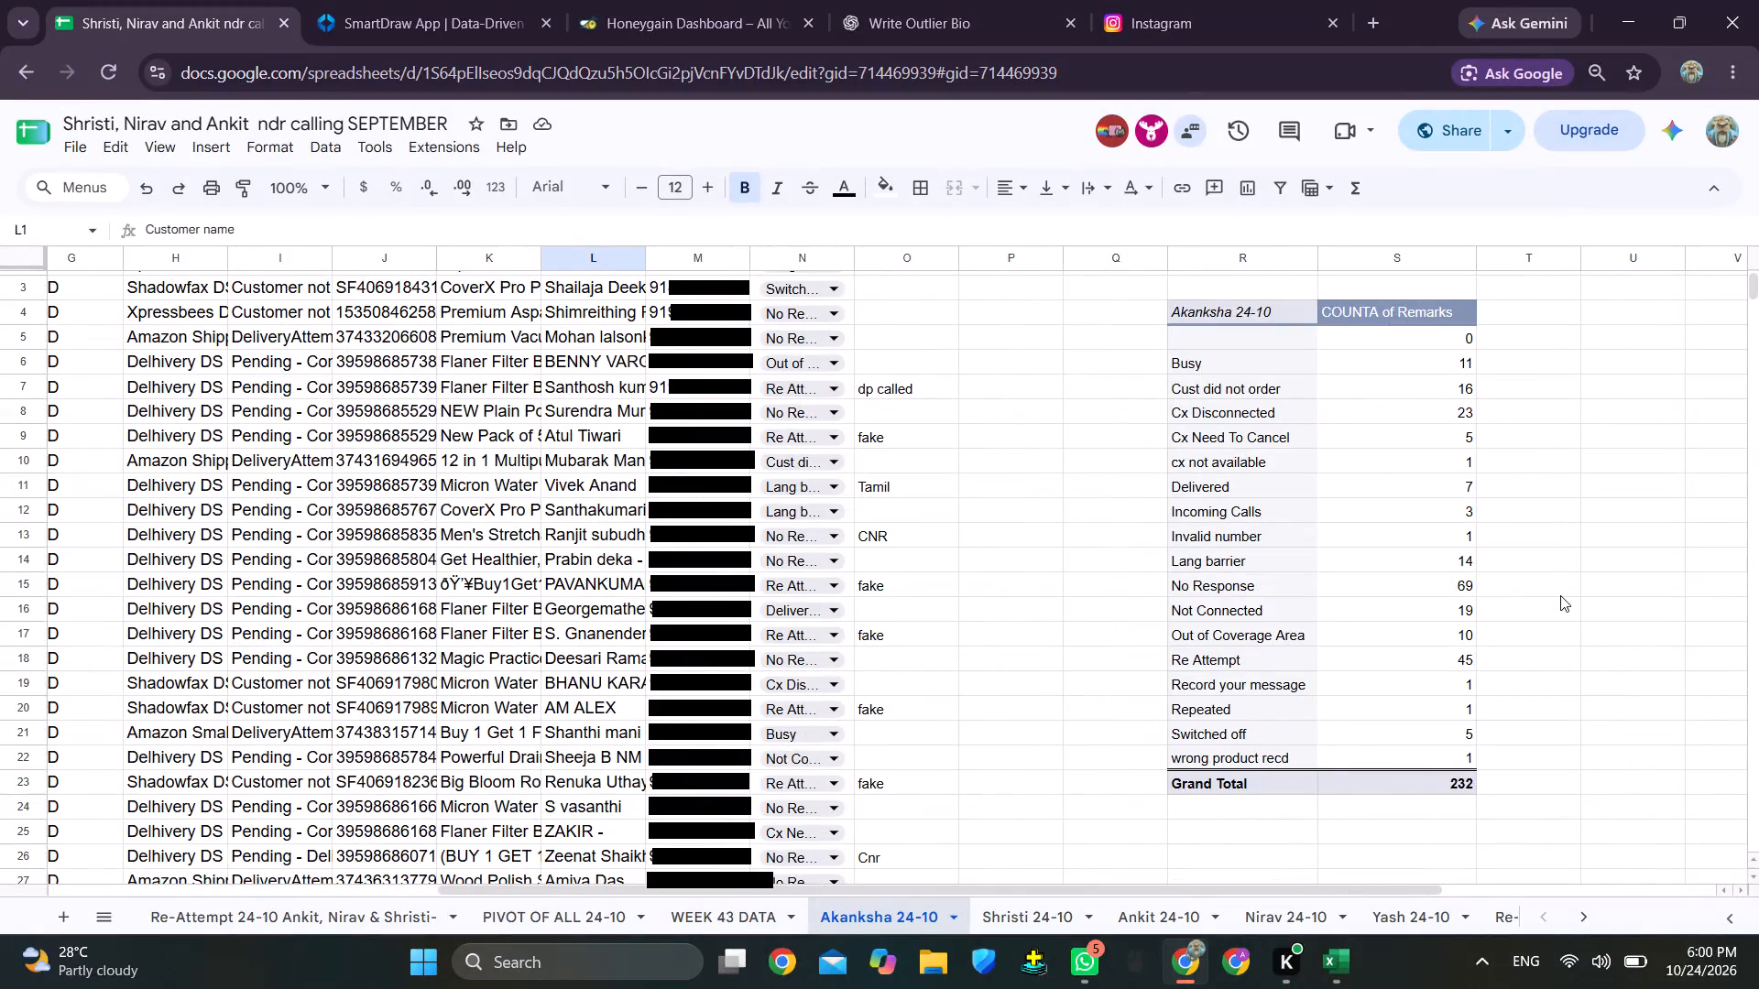
scroll(1009, 659, "down", 4)
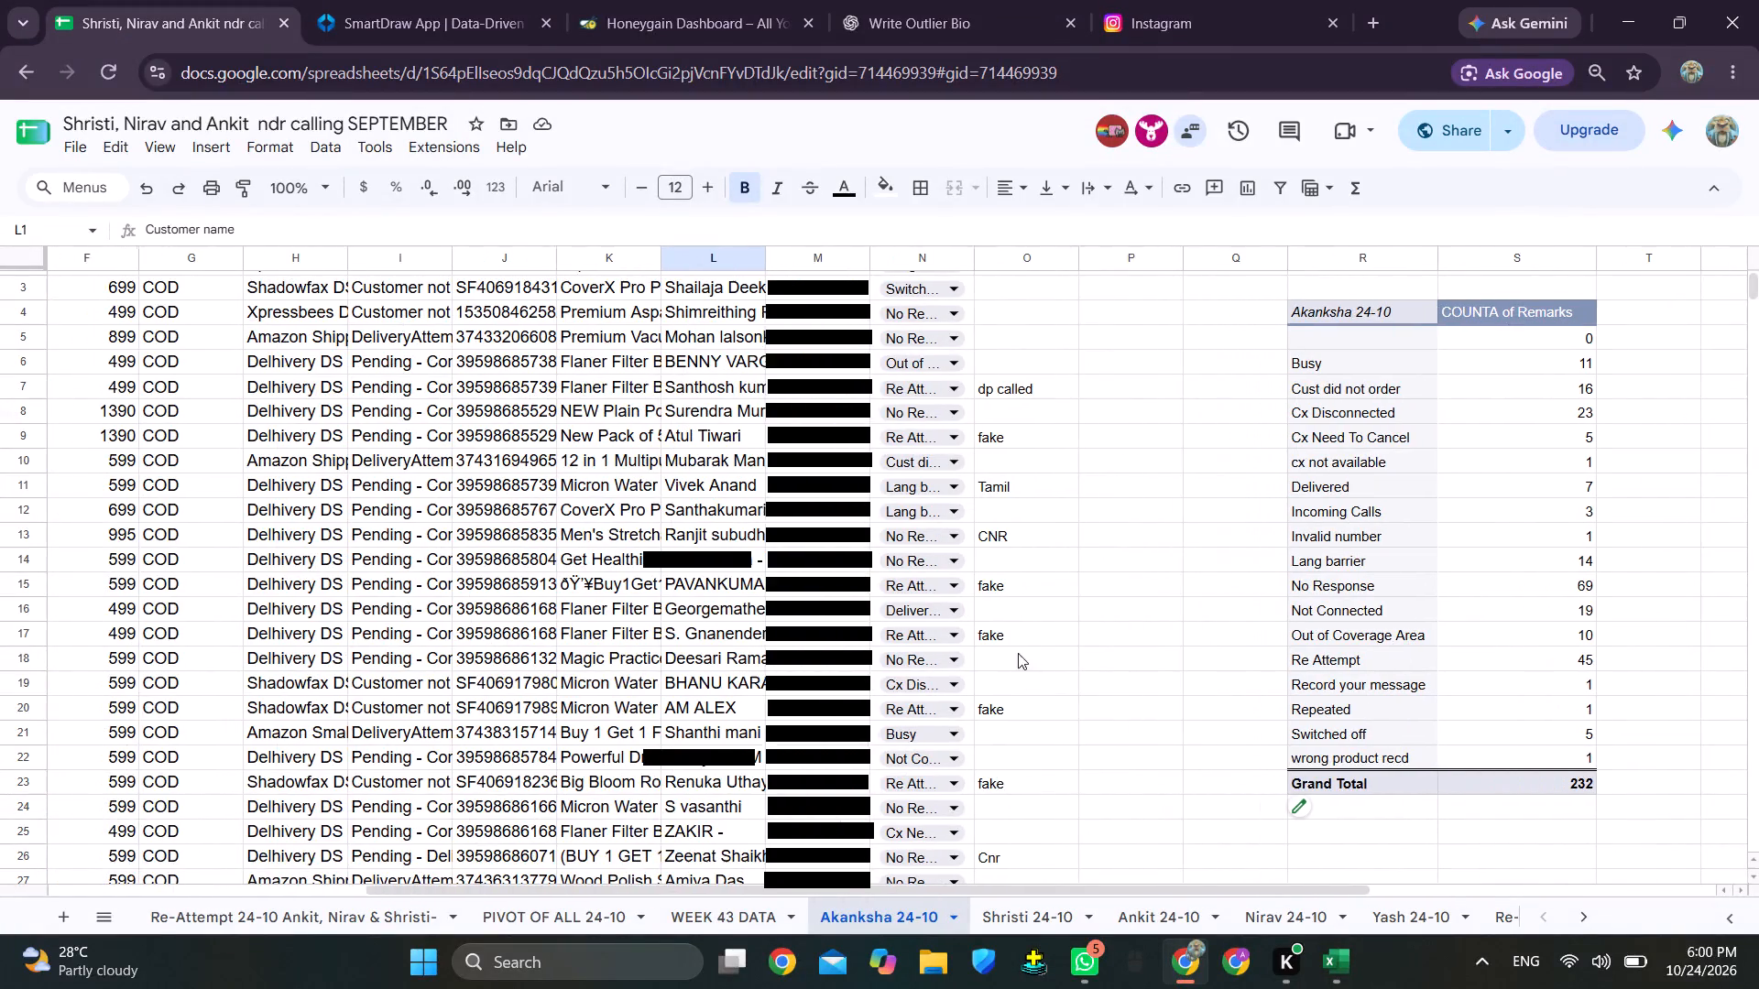
Copy Akanksha's completed rows A2:O233 from Akanksha 24-10 and paste them into PIVOT OF ALL 24-10 starting at A792.
scroll(1018, 653, "down", 20)
scroll(1018, 653, "down", 1)
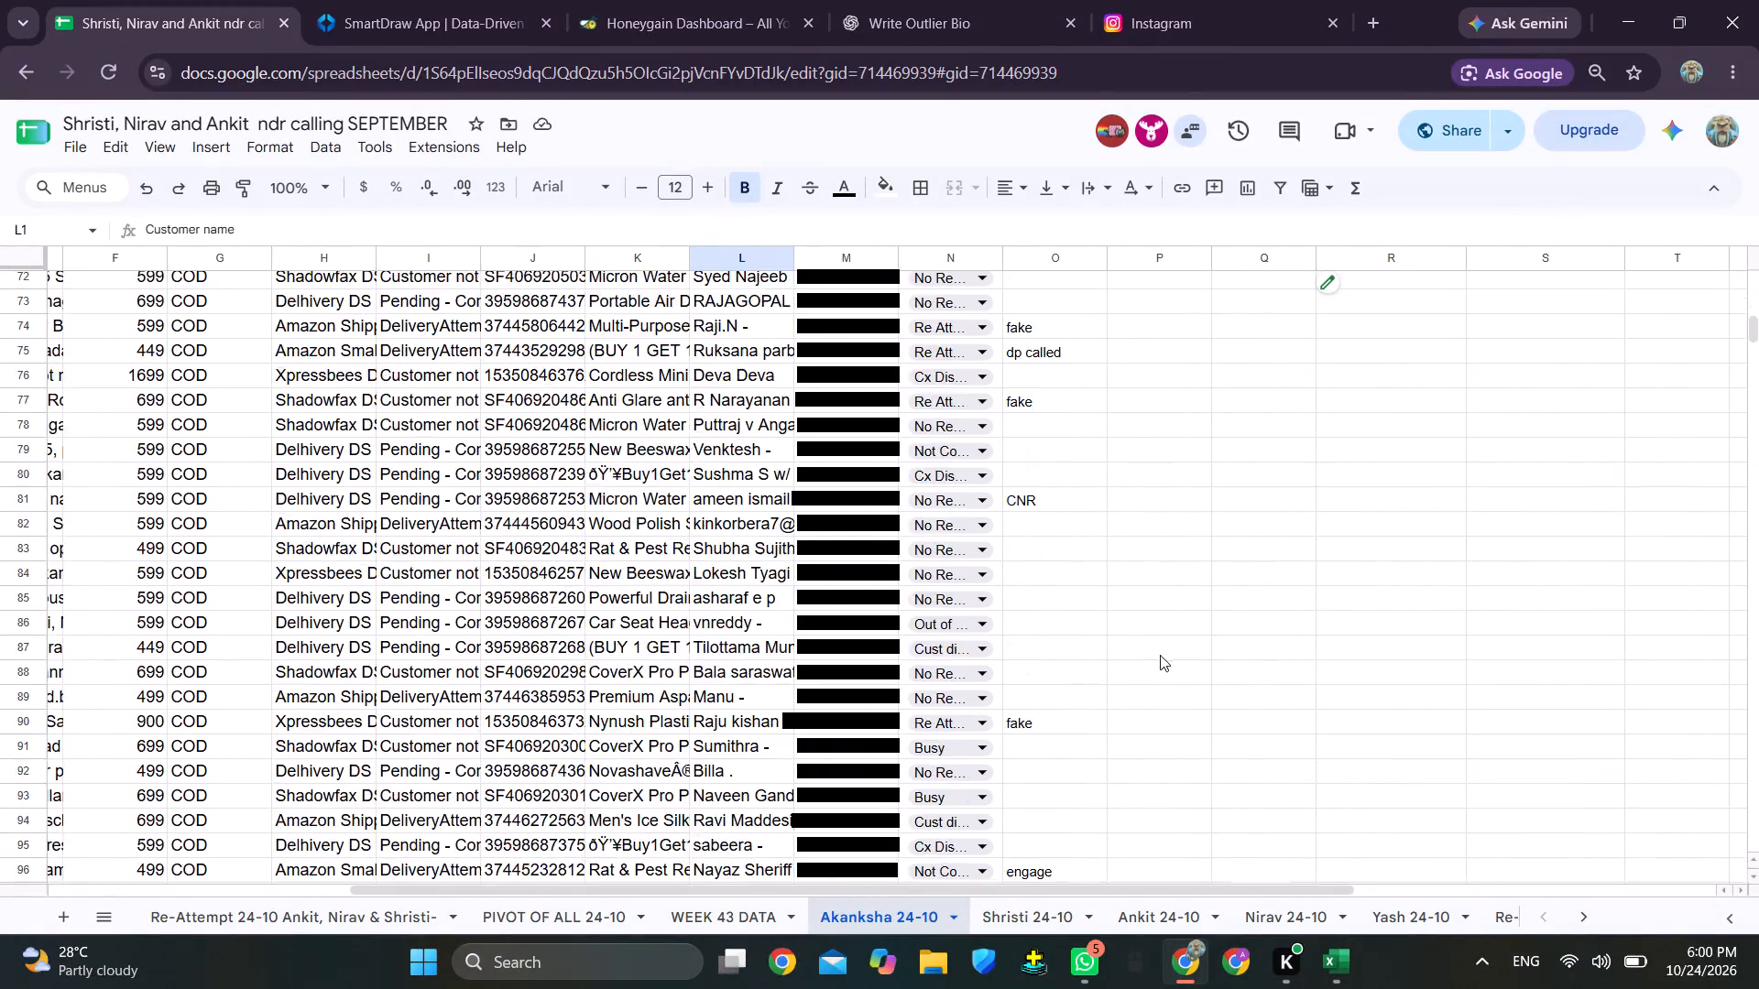
scroll(1160, 655, "down", 20)
scroll(1160, 655, "down", 1)
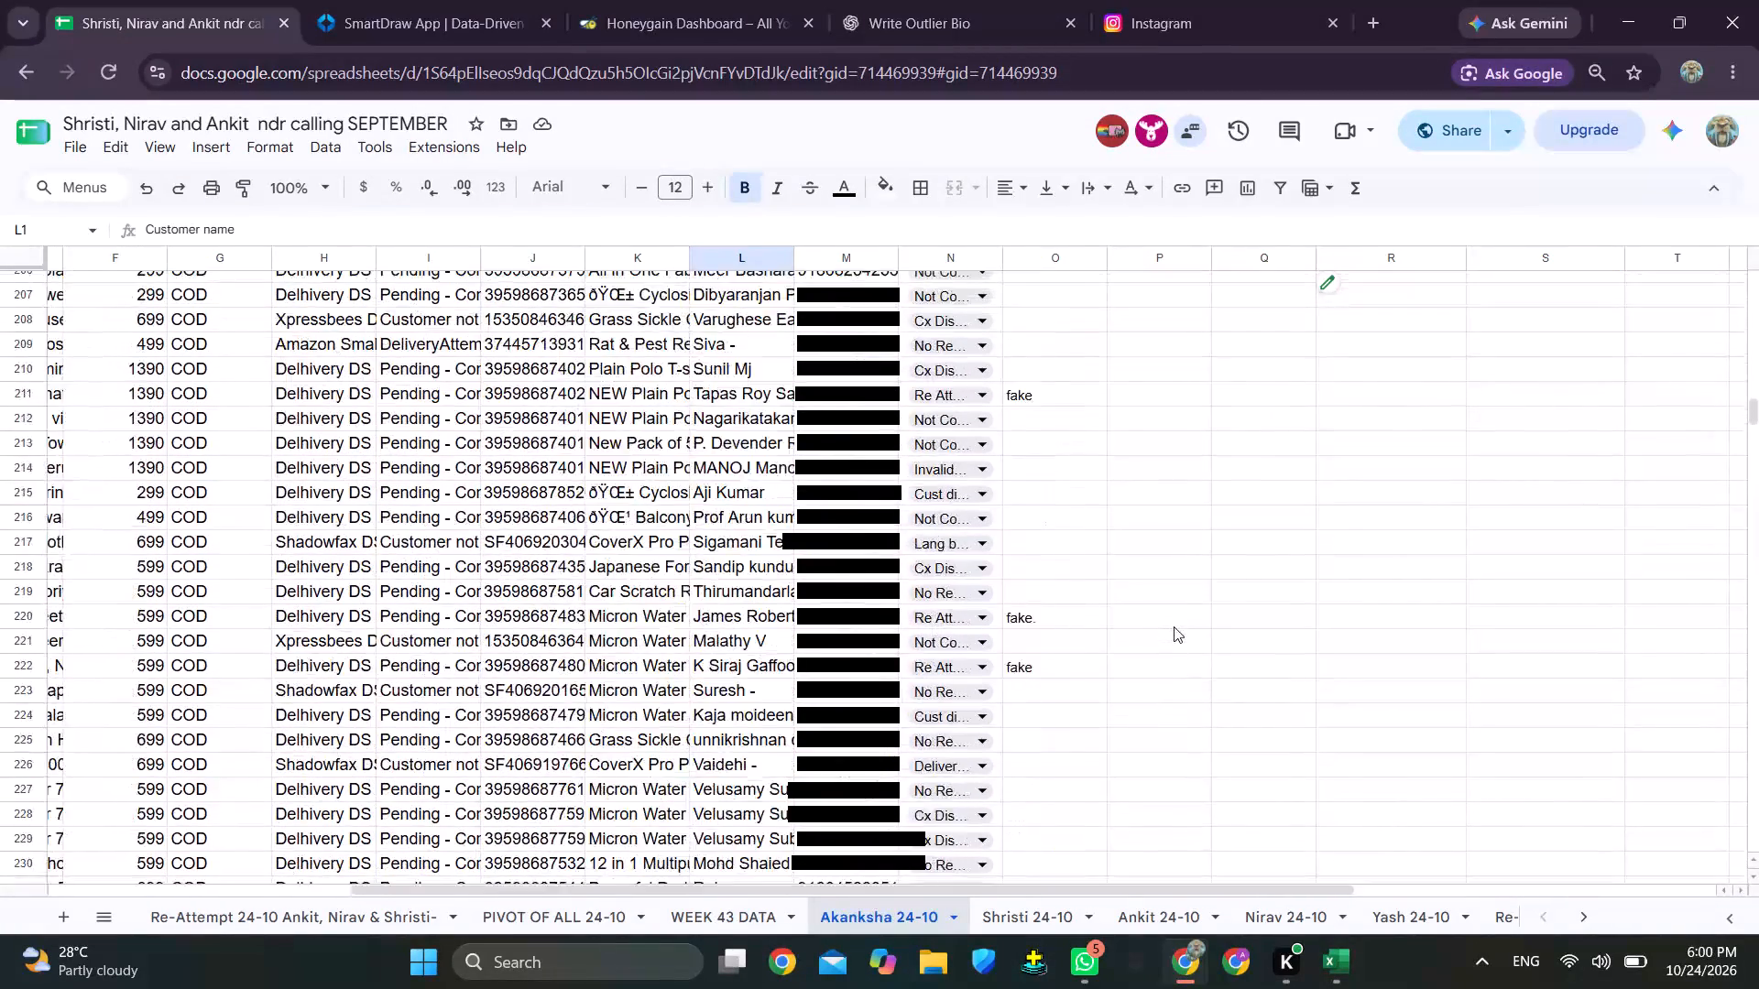
scroll(1174, 626, "down", 2)
left_click_drag(1071, 483, 371, 380)
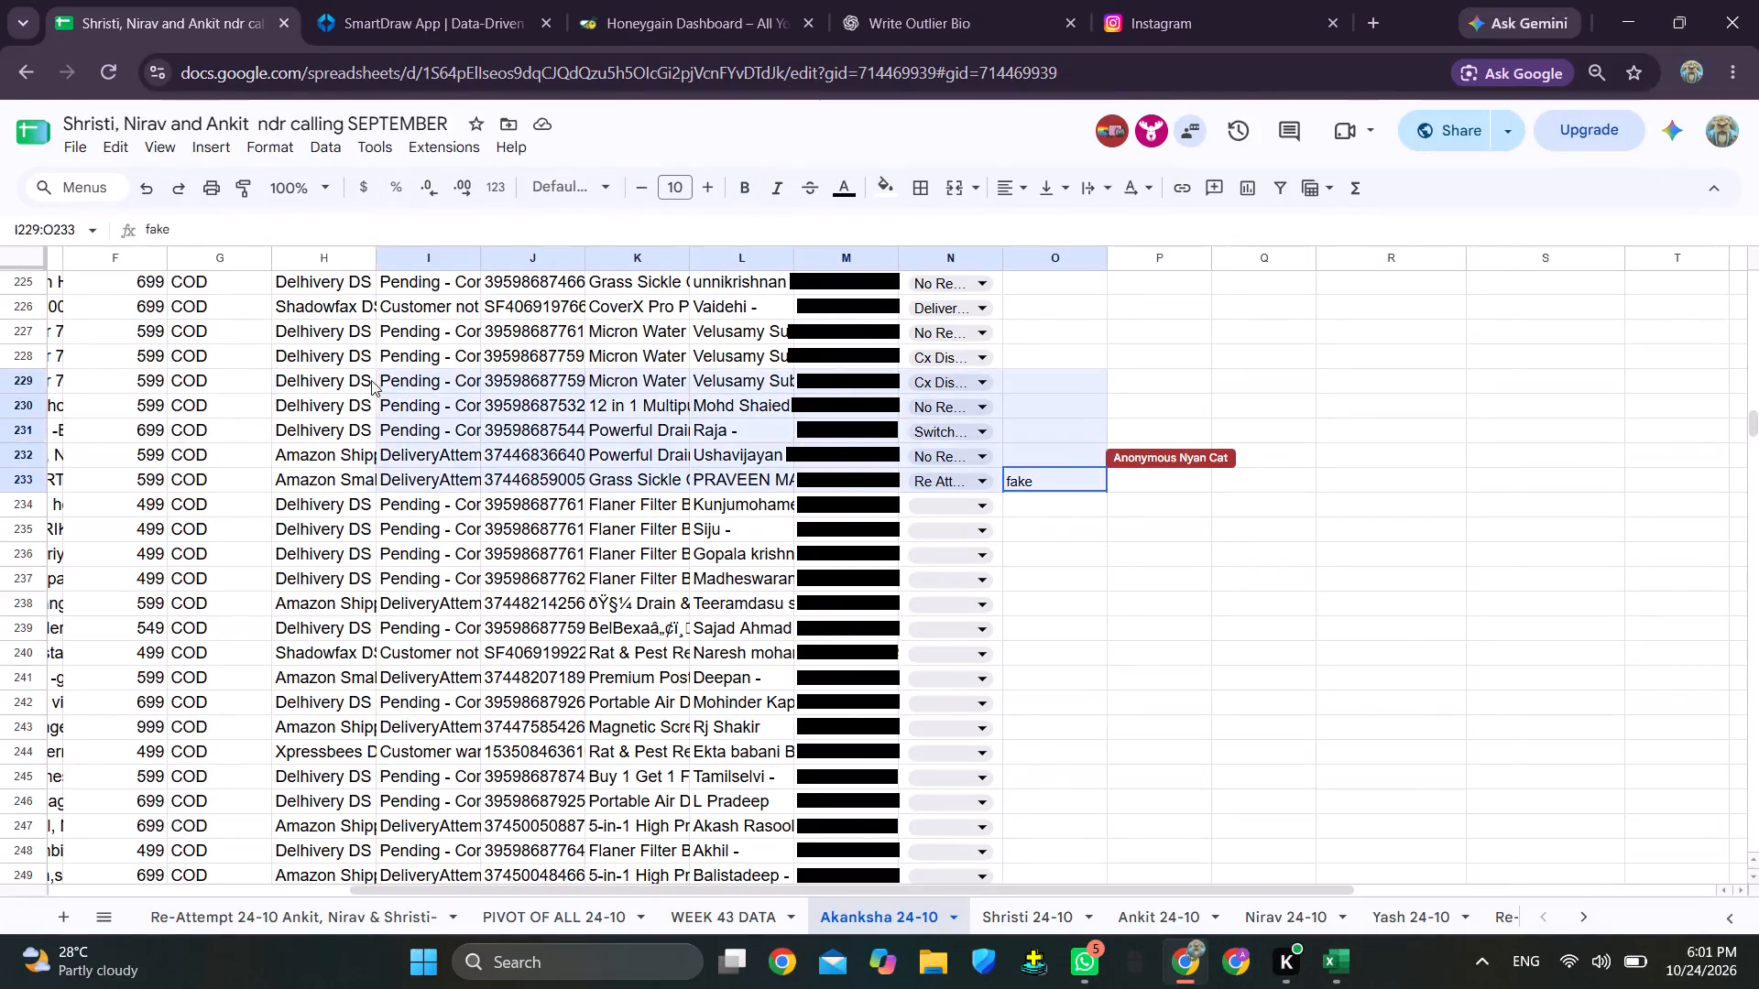
left_click_drag(371, 380, 90, 11)
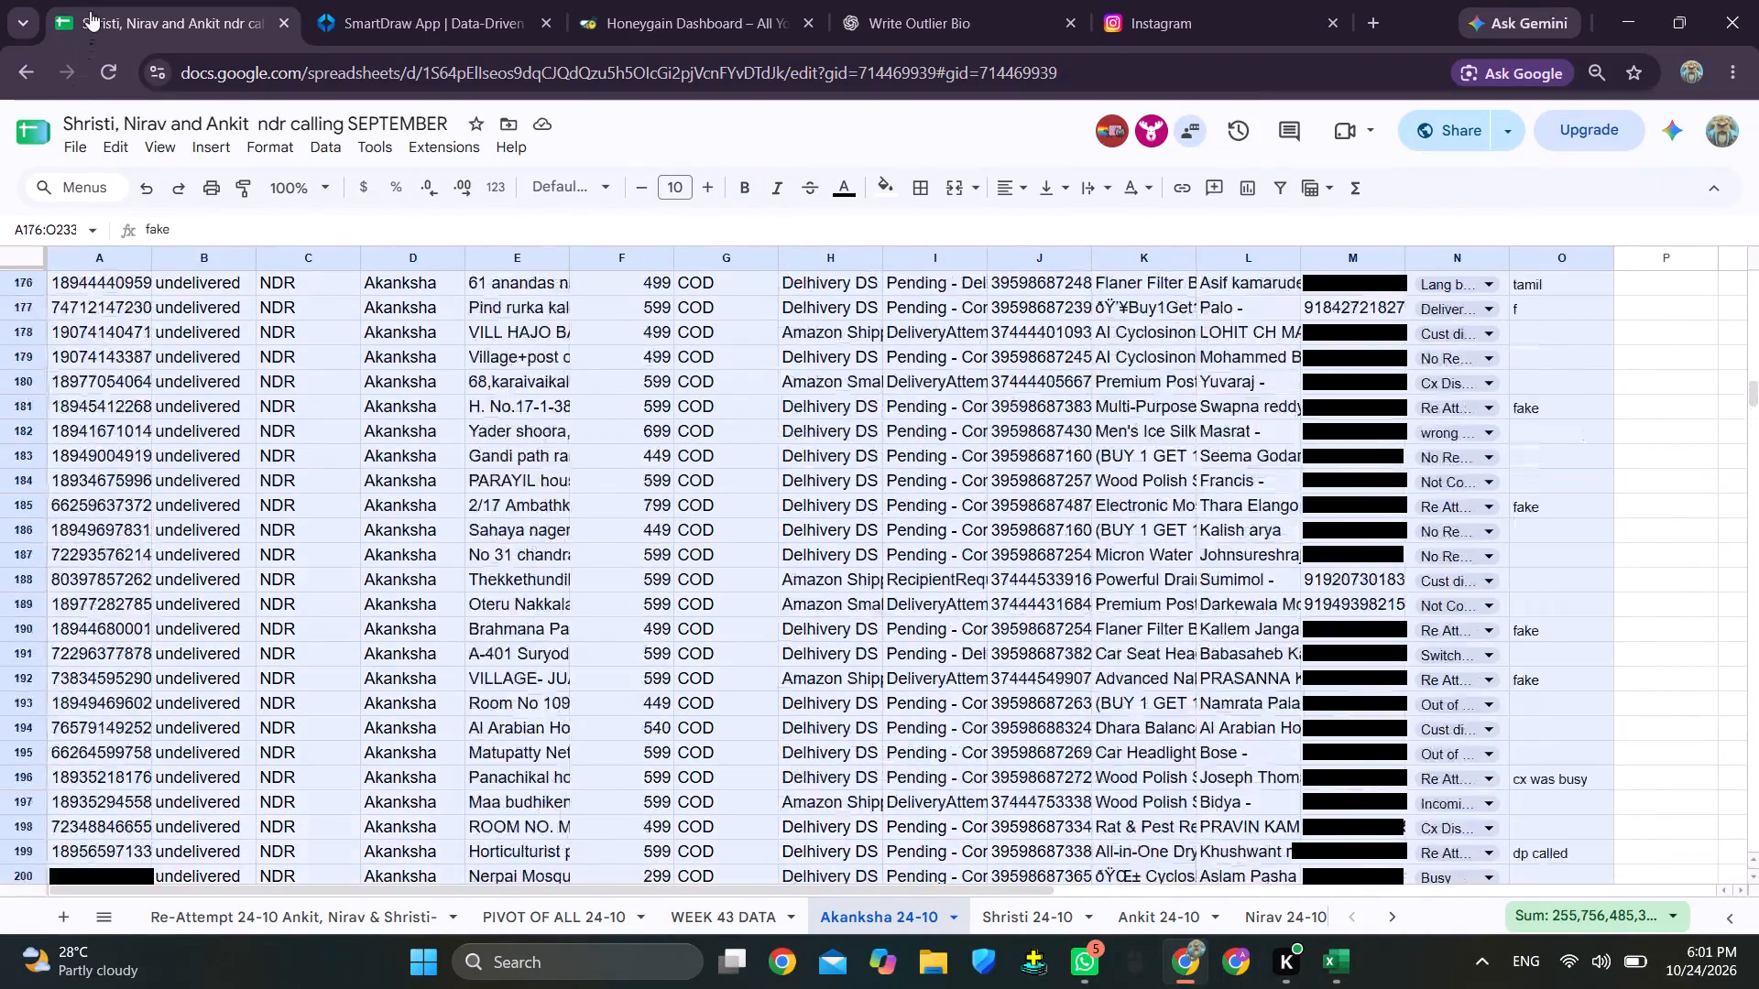
left_click_drag(90, 11, 74, 464)
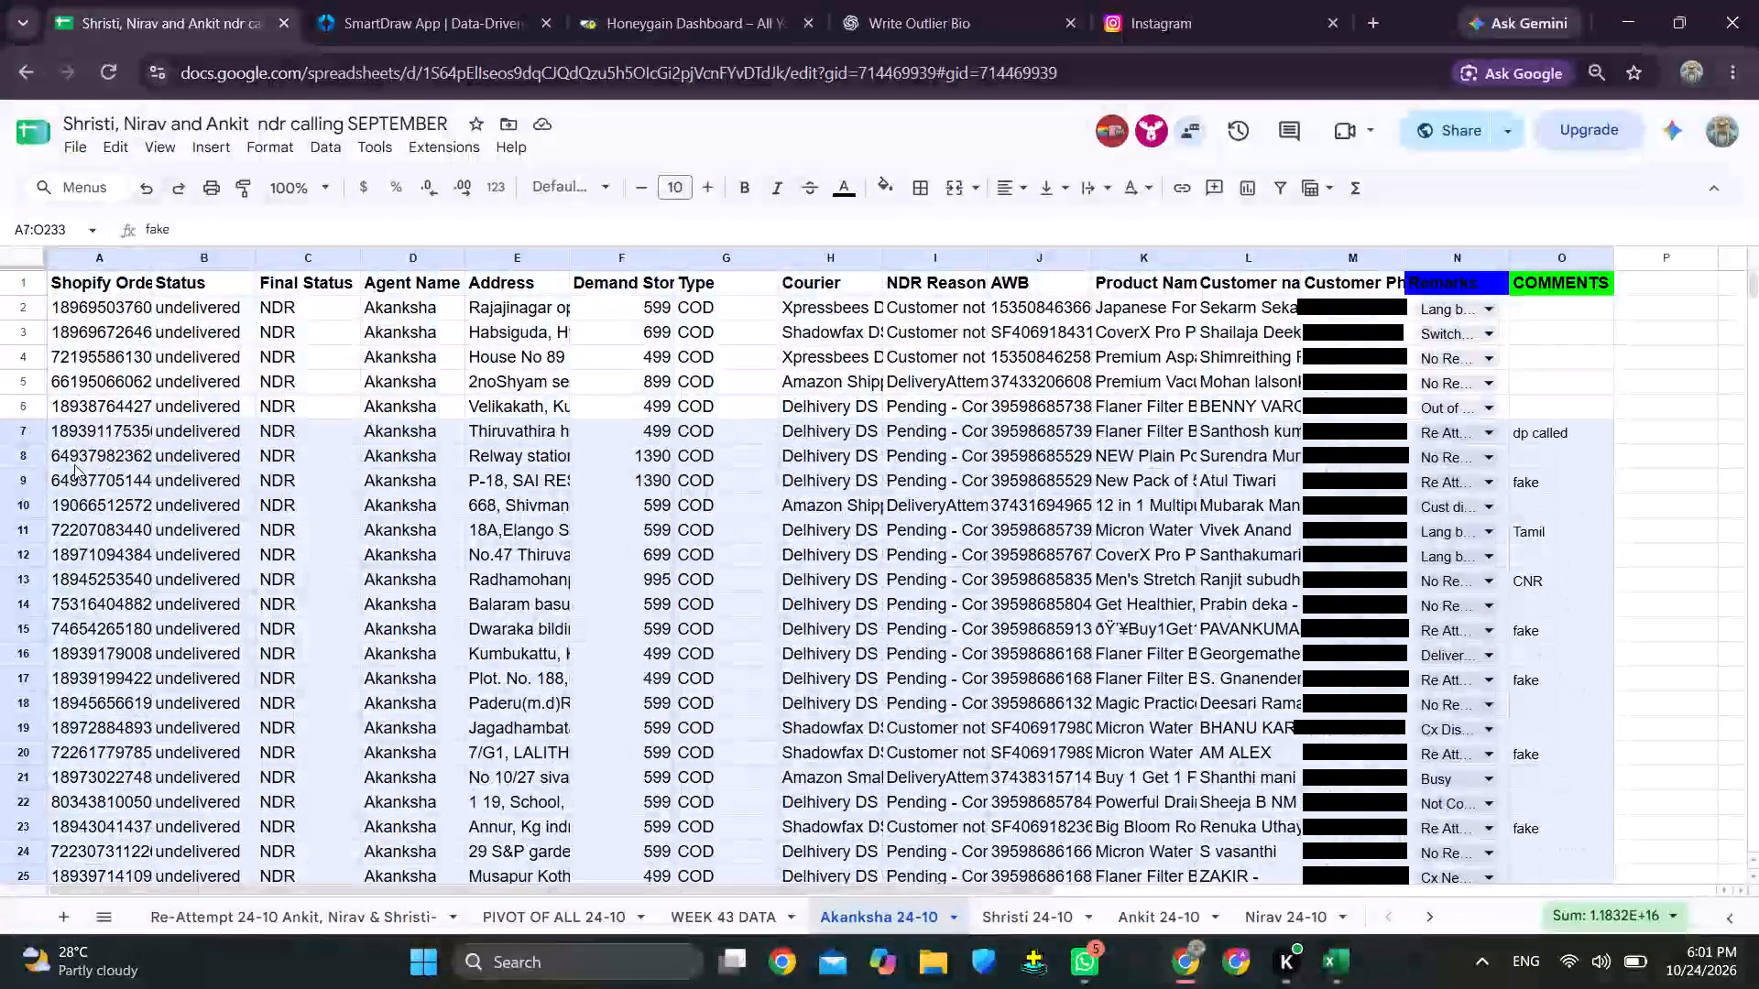
left_click_drag(74, 464, 99, 310)
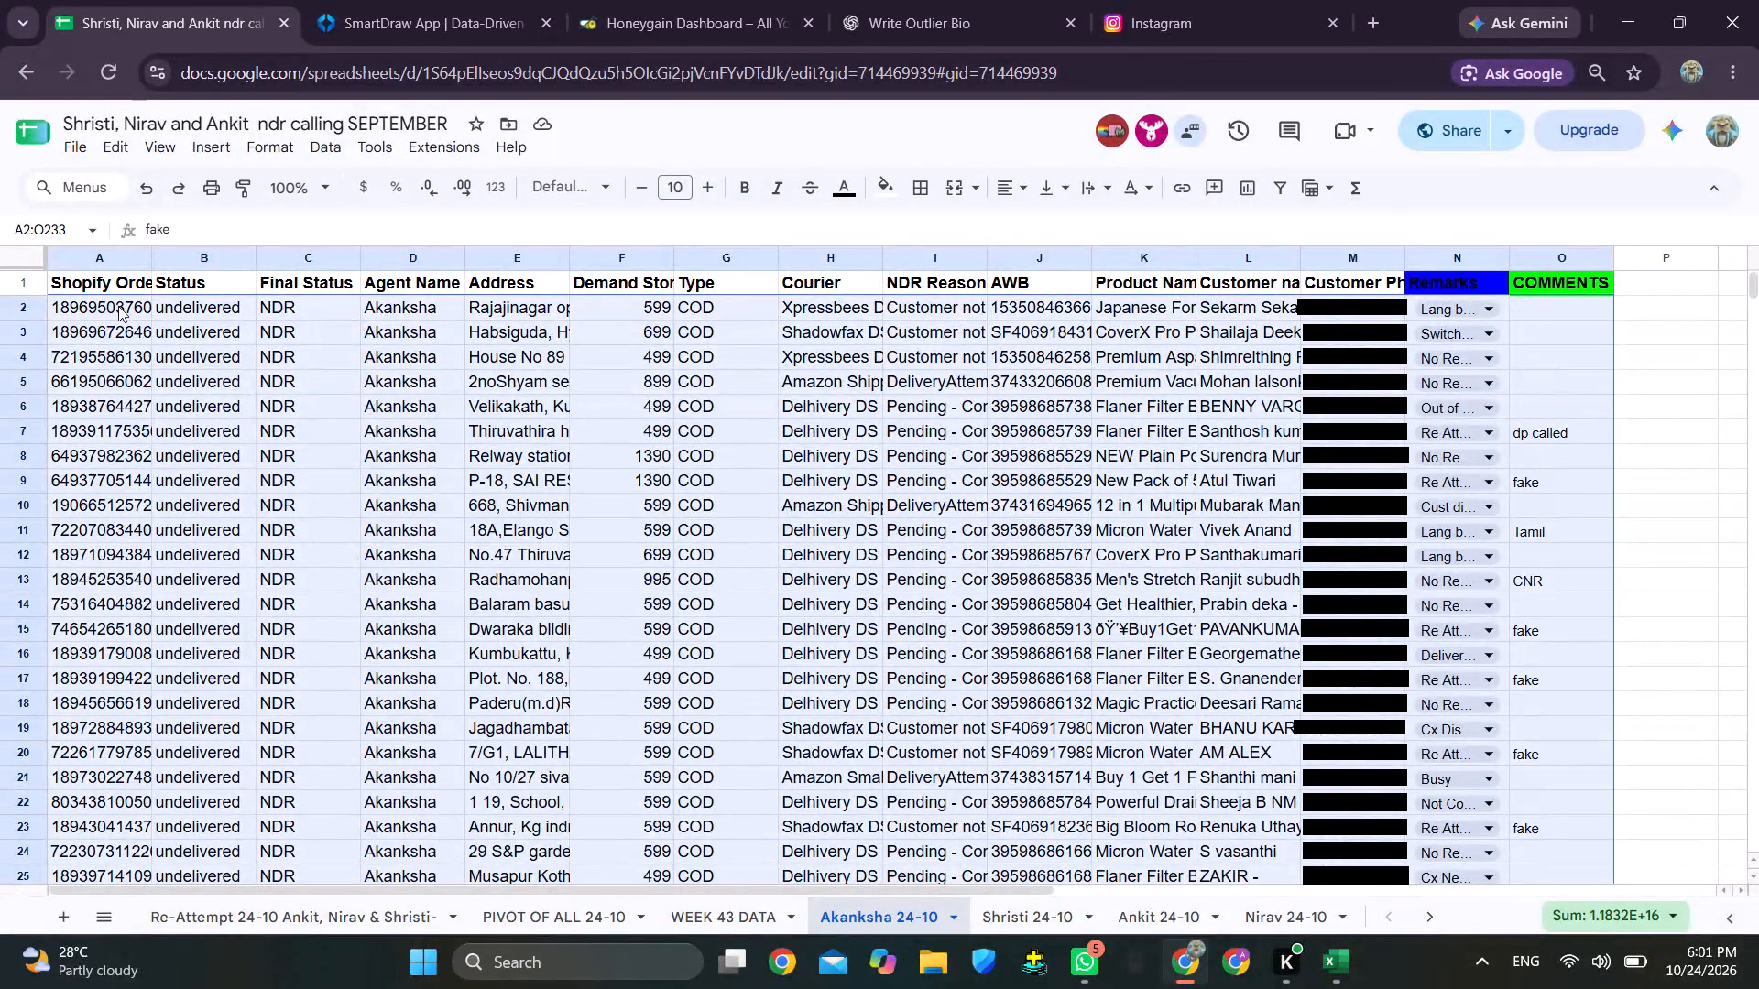
key("ctrl+c")
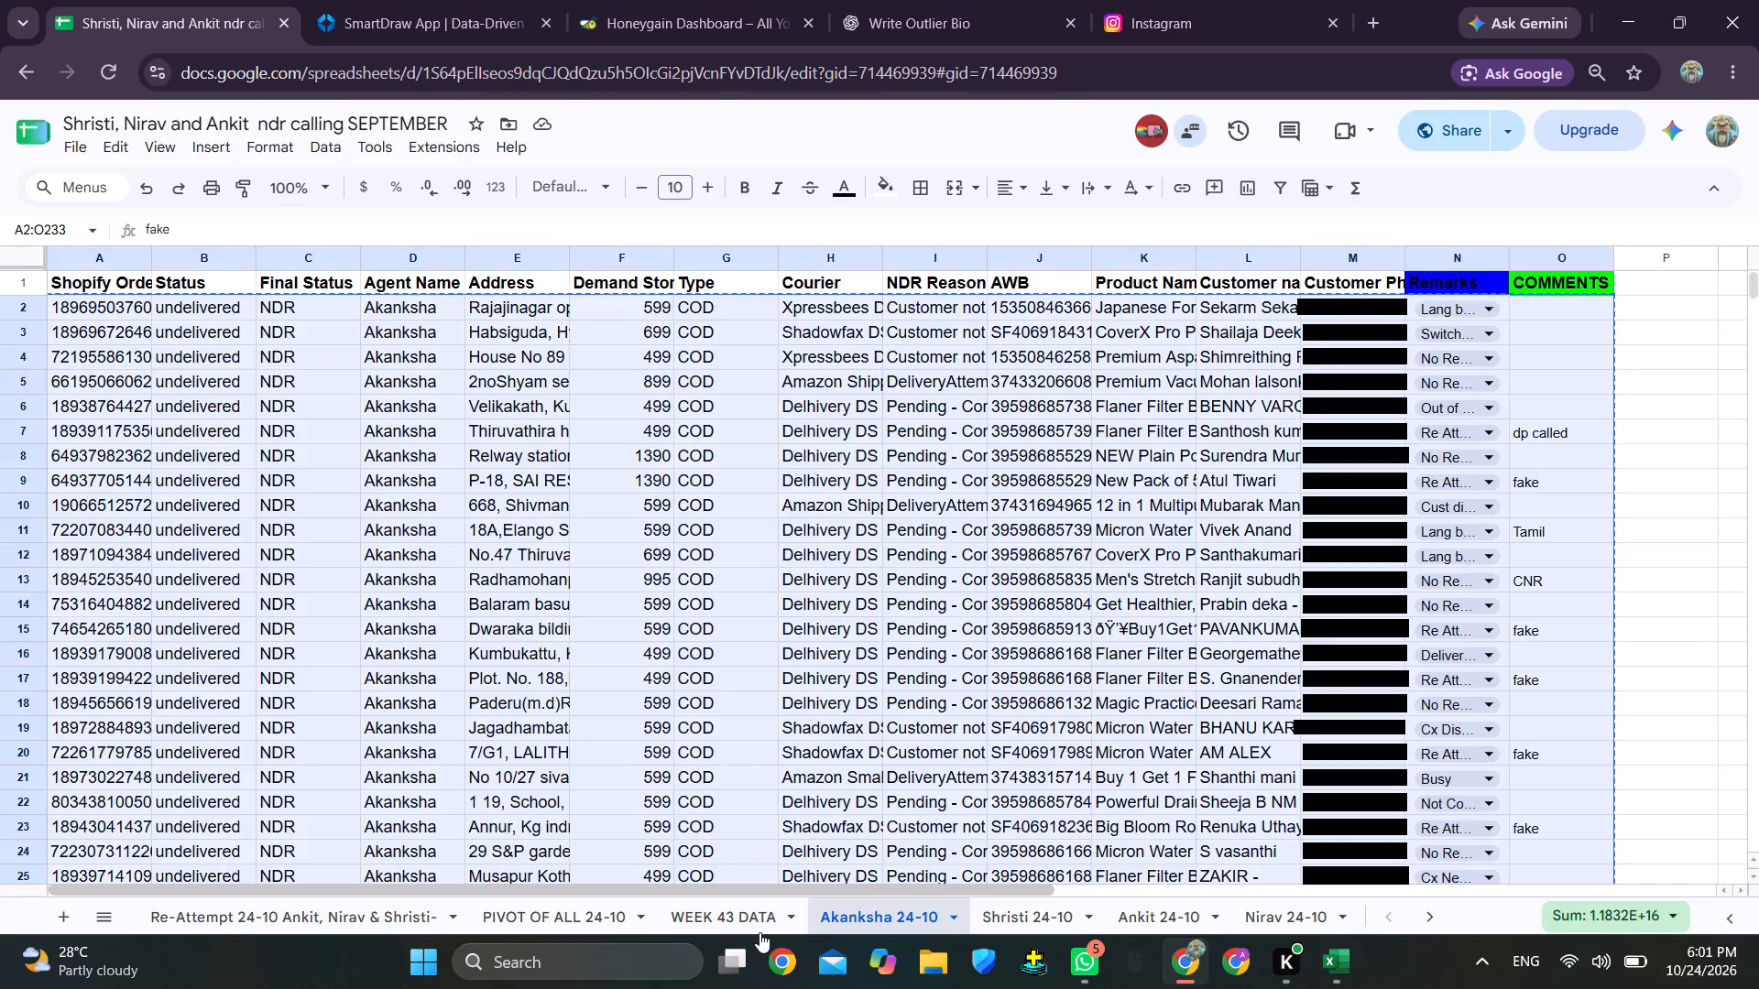
left_click(581, 925)
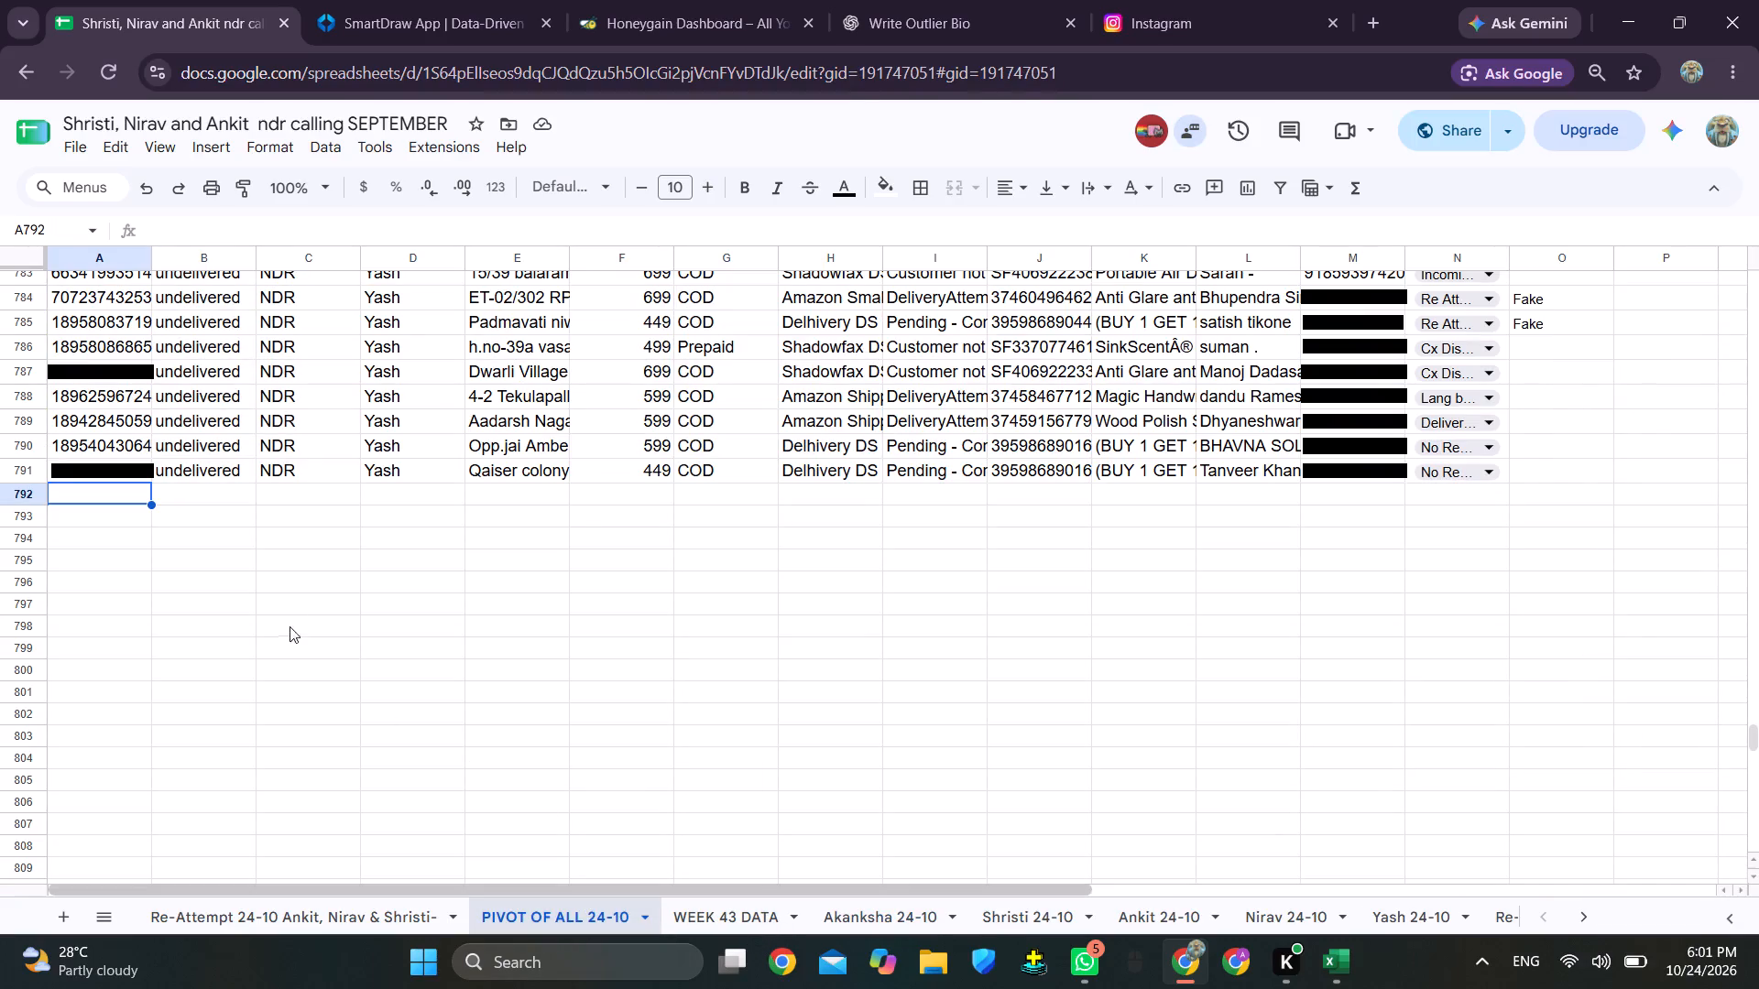
key("ctrl+v")
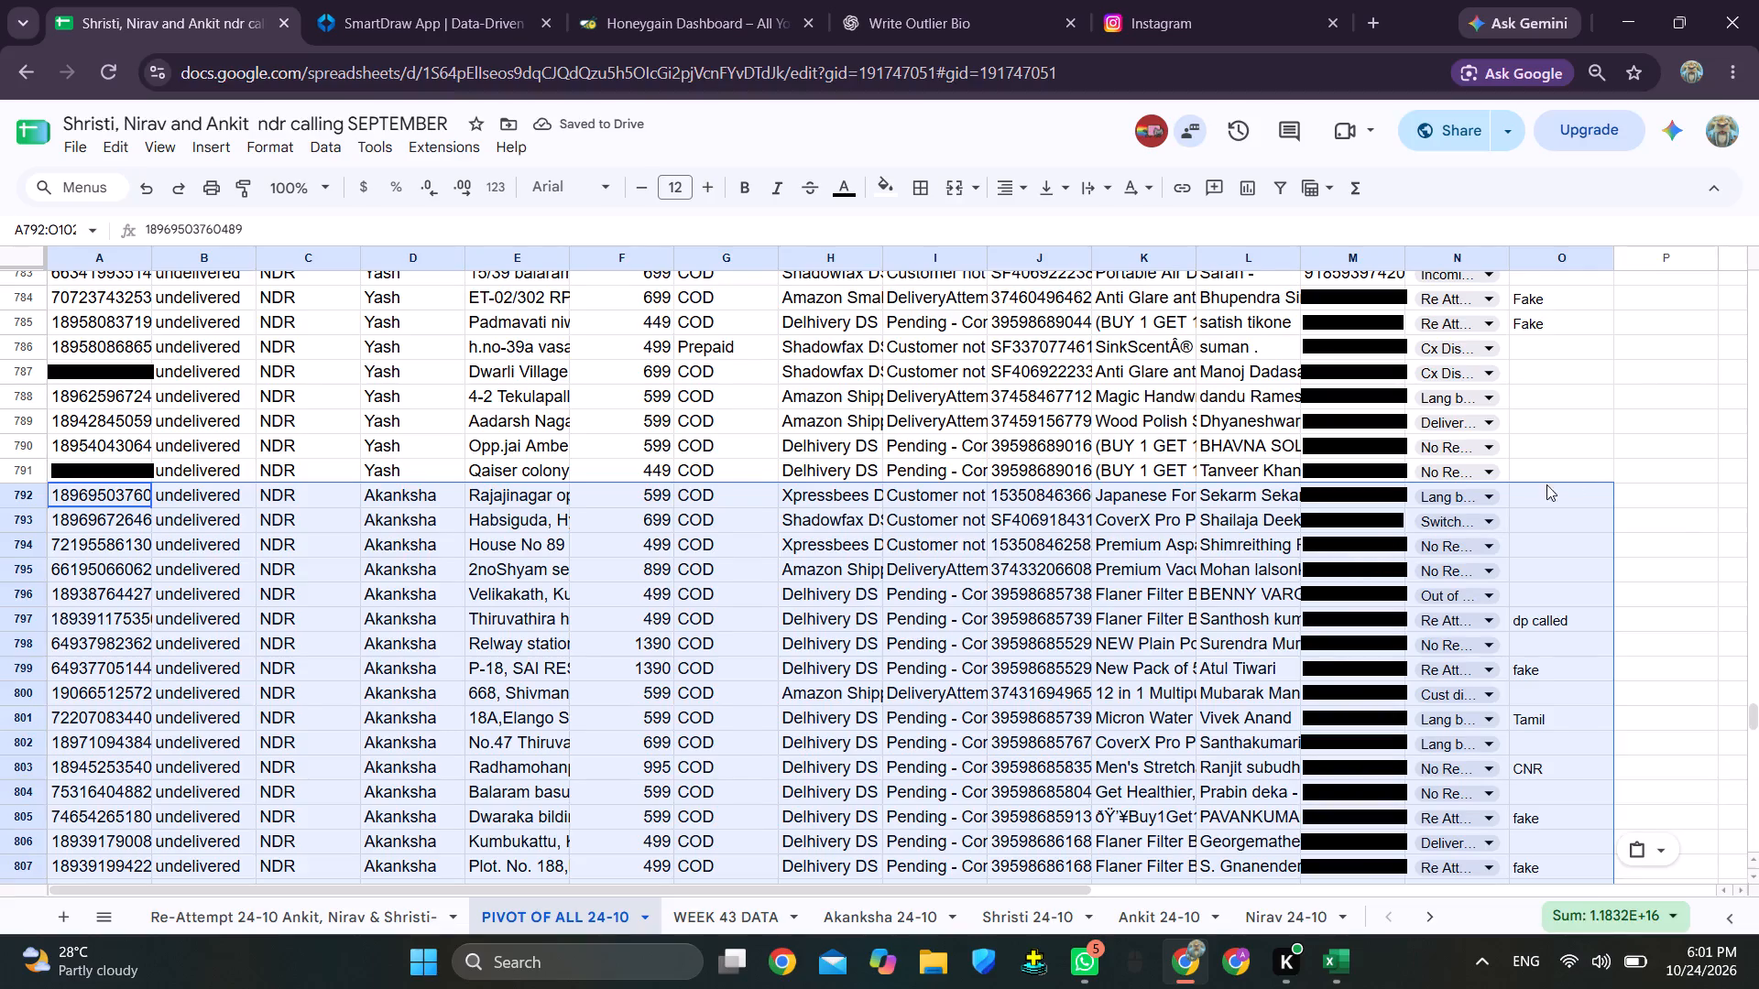
Create a pivot table from the whole Remarks column N, placed on the existing PIVOT OF ALL 24-10 sheet at cell Q4.
scroll(1590, 473, "left", 2)
left_click_drag(1757, 724, 1750, 675)
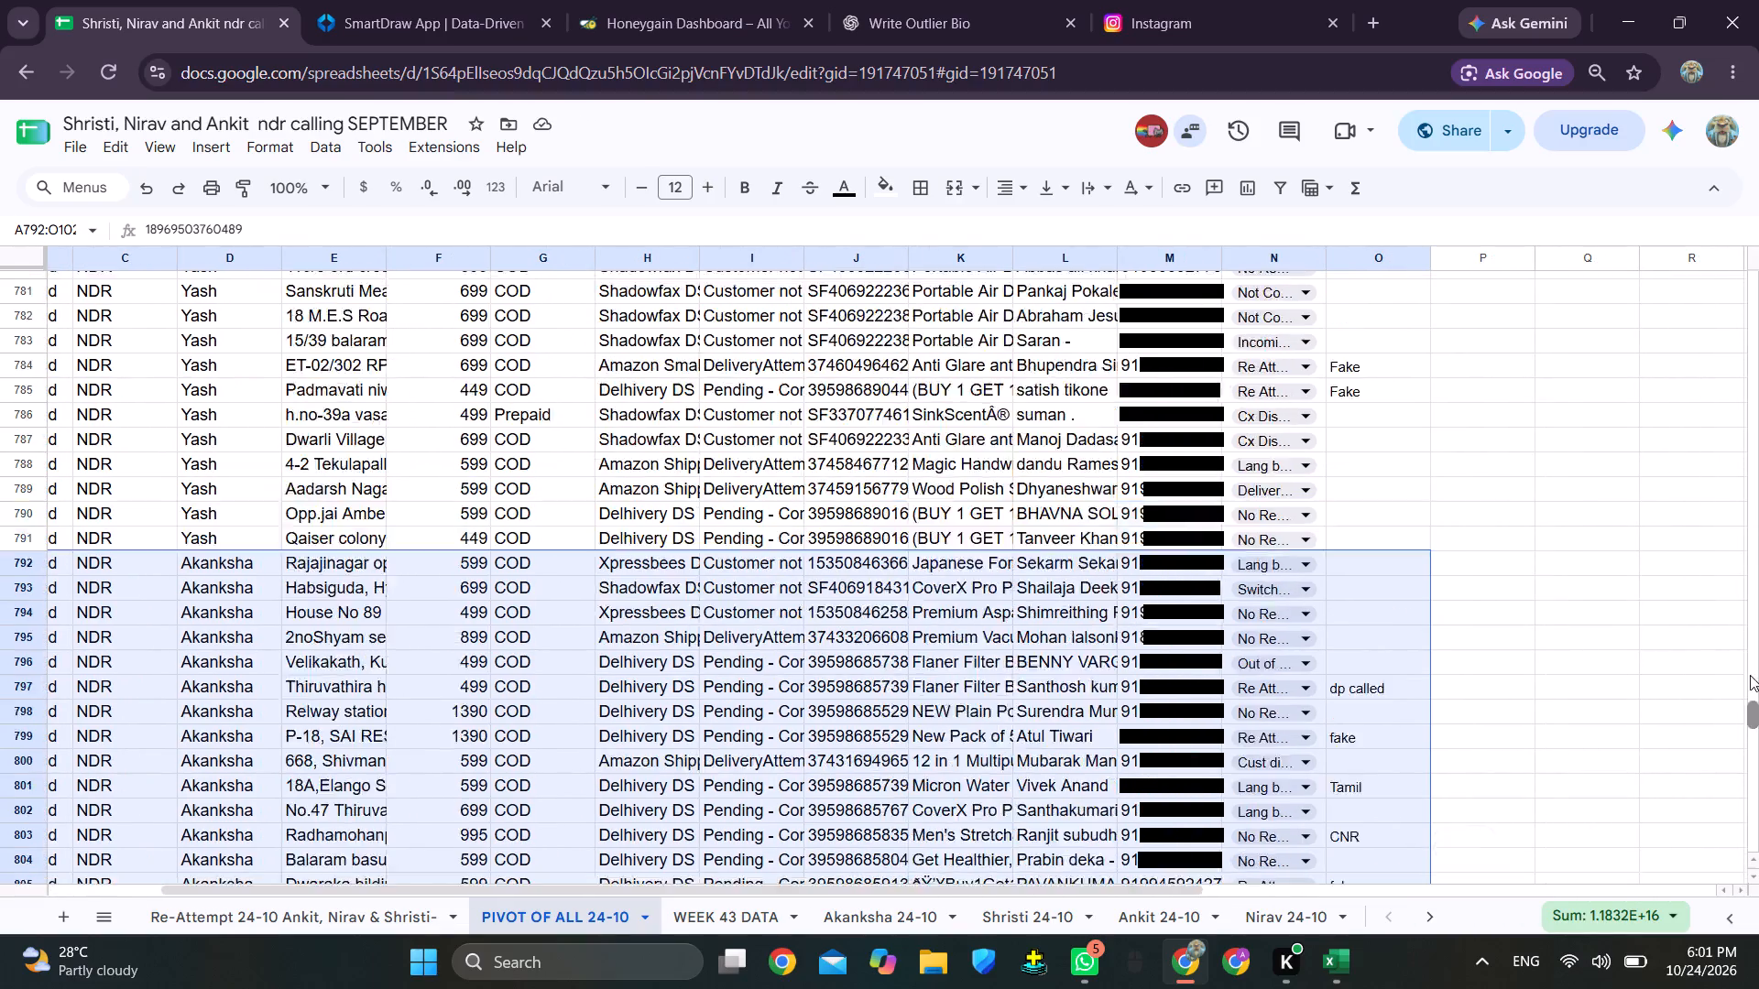
left_click_drag(1750, 675, 1754, 262)
left_click(1273, 258)
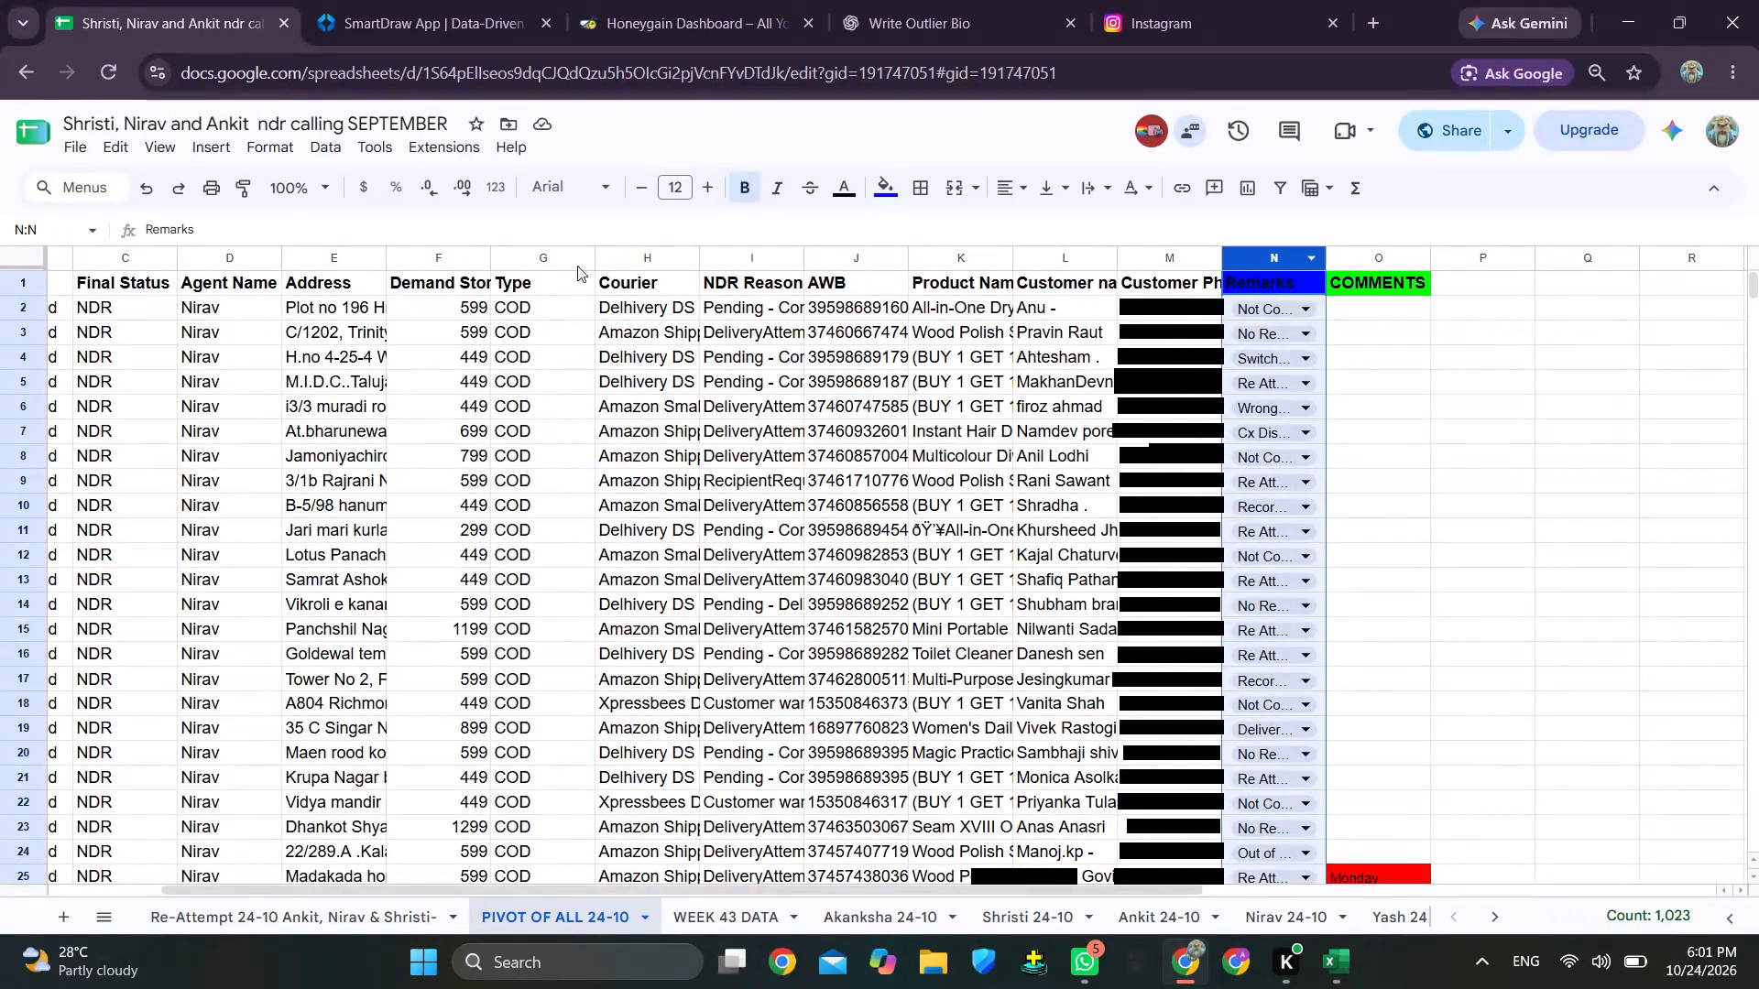
left_click(178, 144)
left_click(216, 150)
left_click(214, 147)
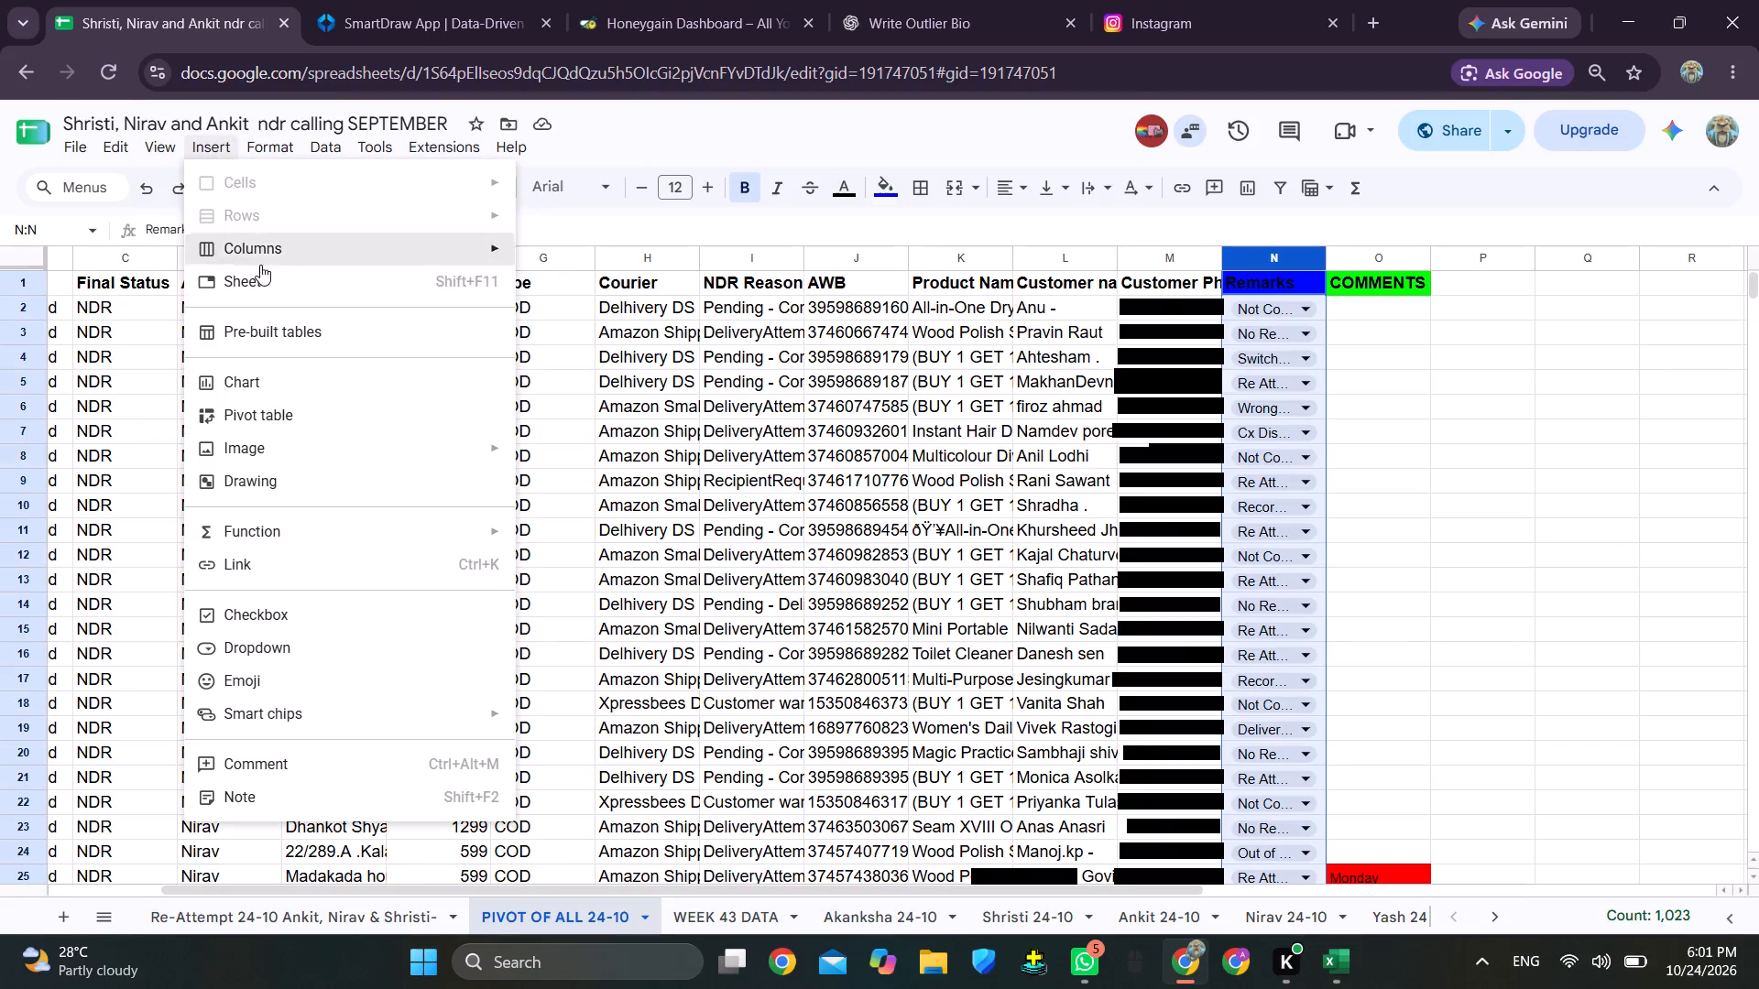
left_click(275, 418)
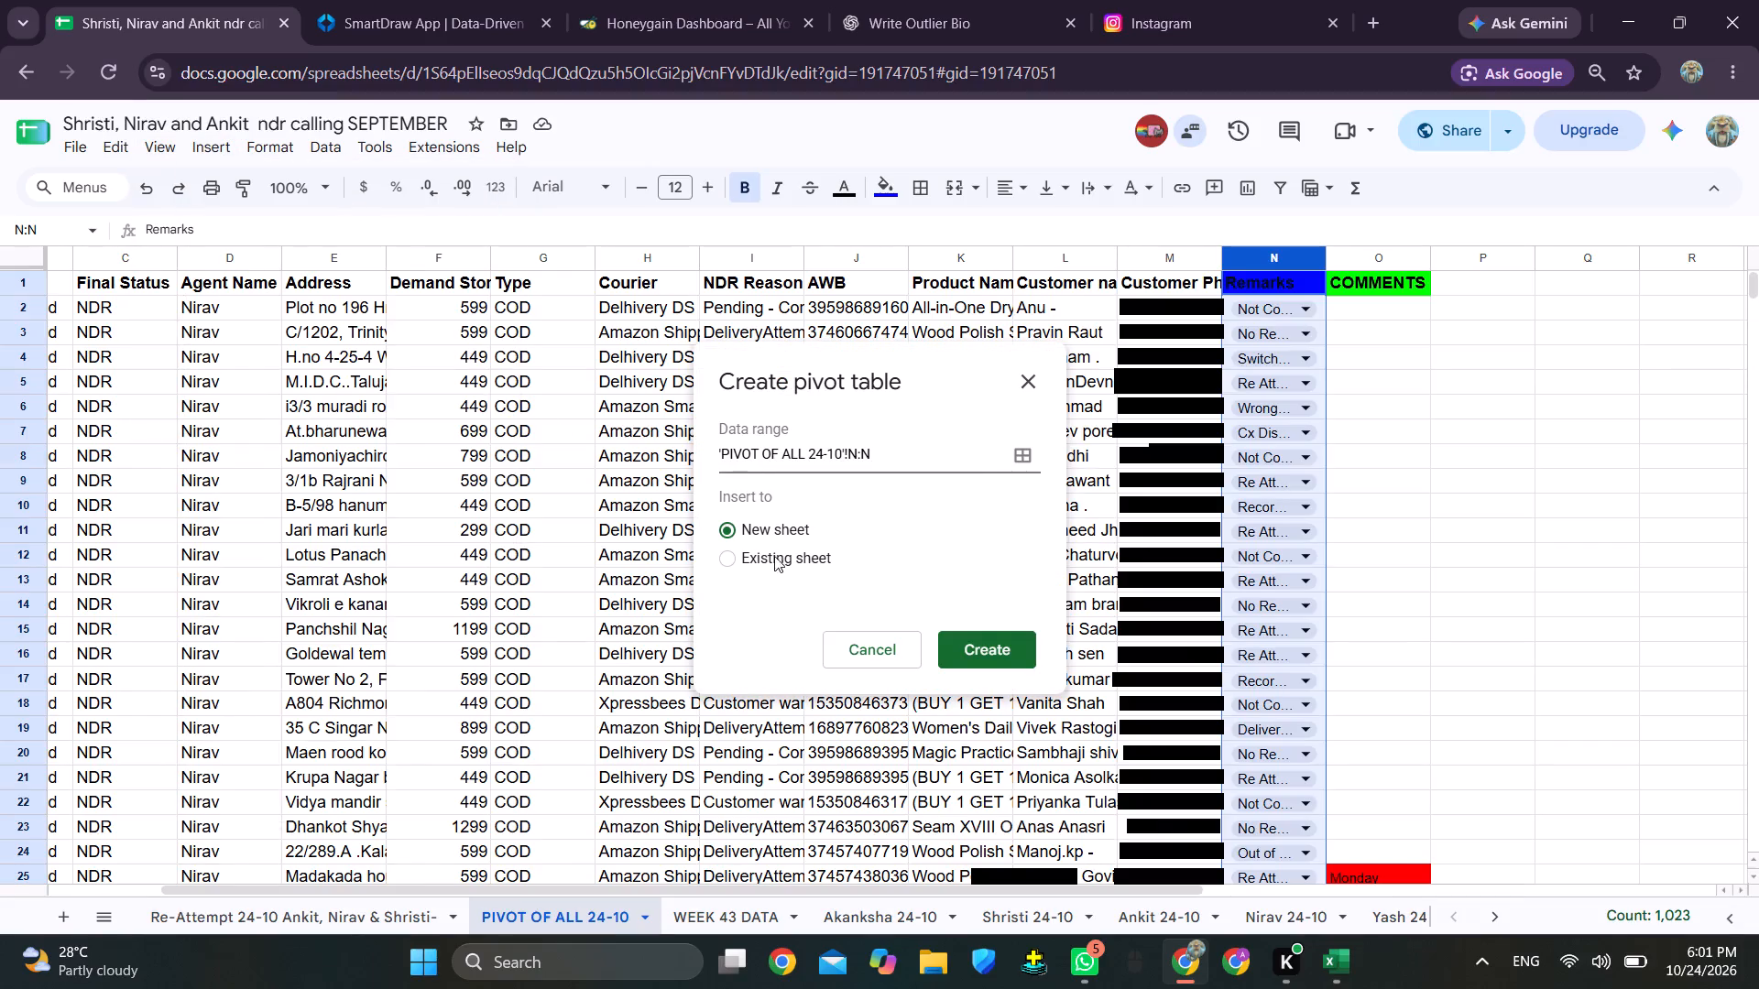
left_click(775, 561)
left_click(1567, 352)
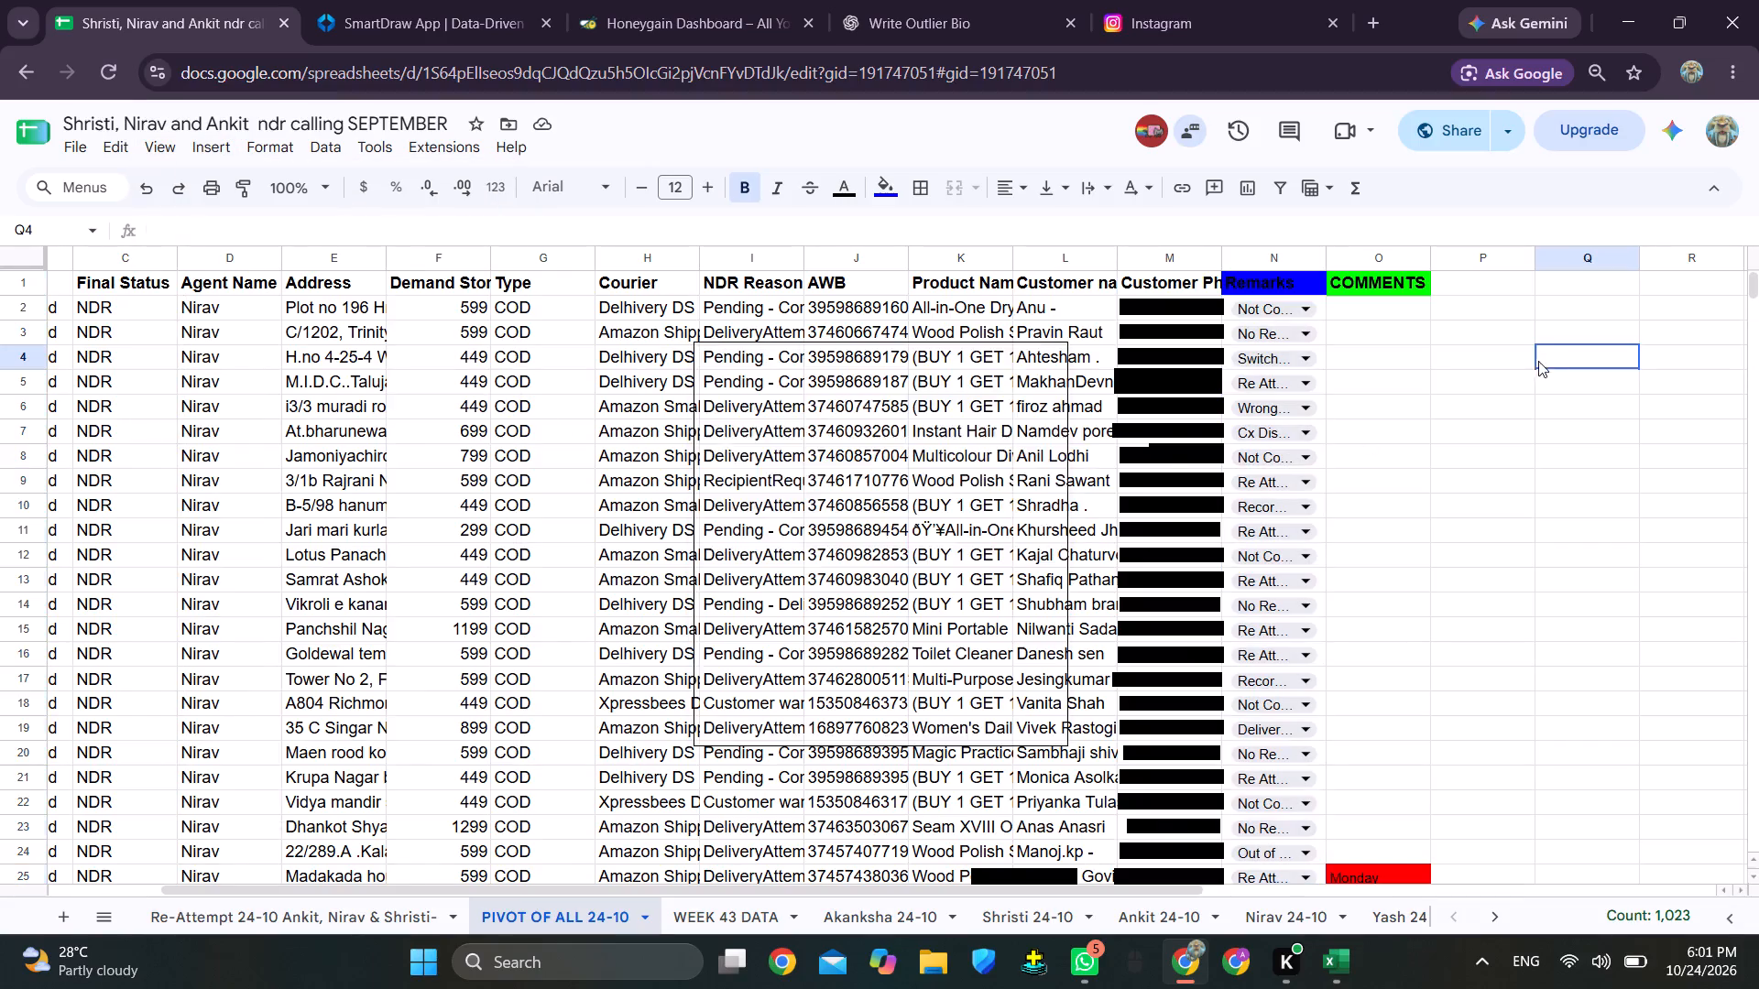
left_click_drag(859, 451, 857, 451)
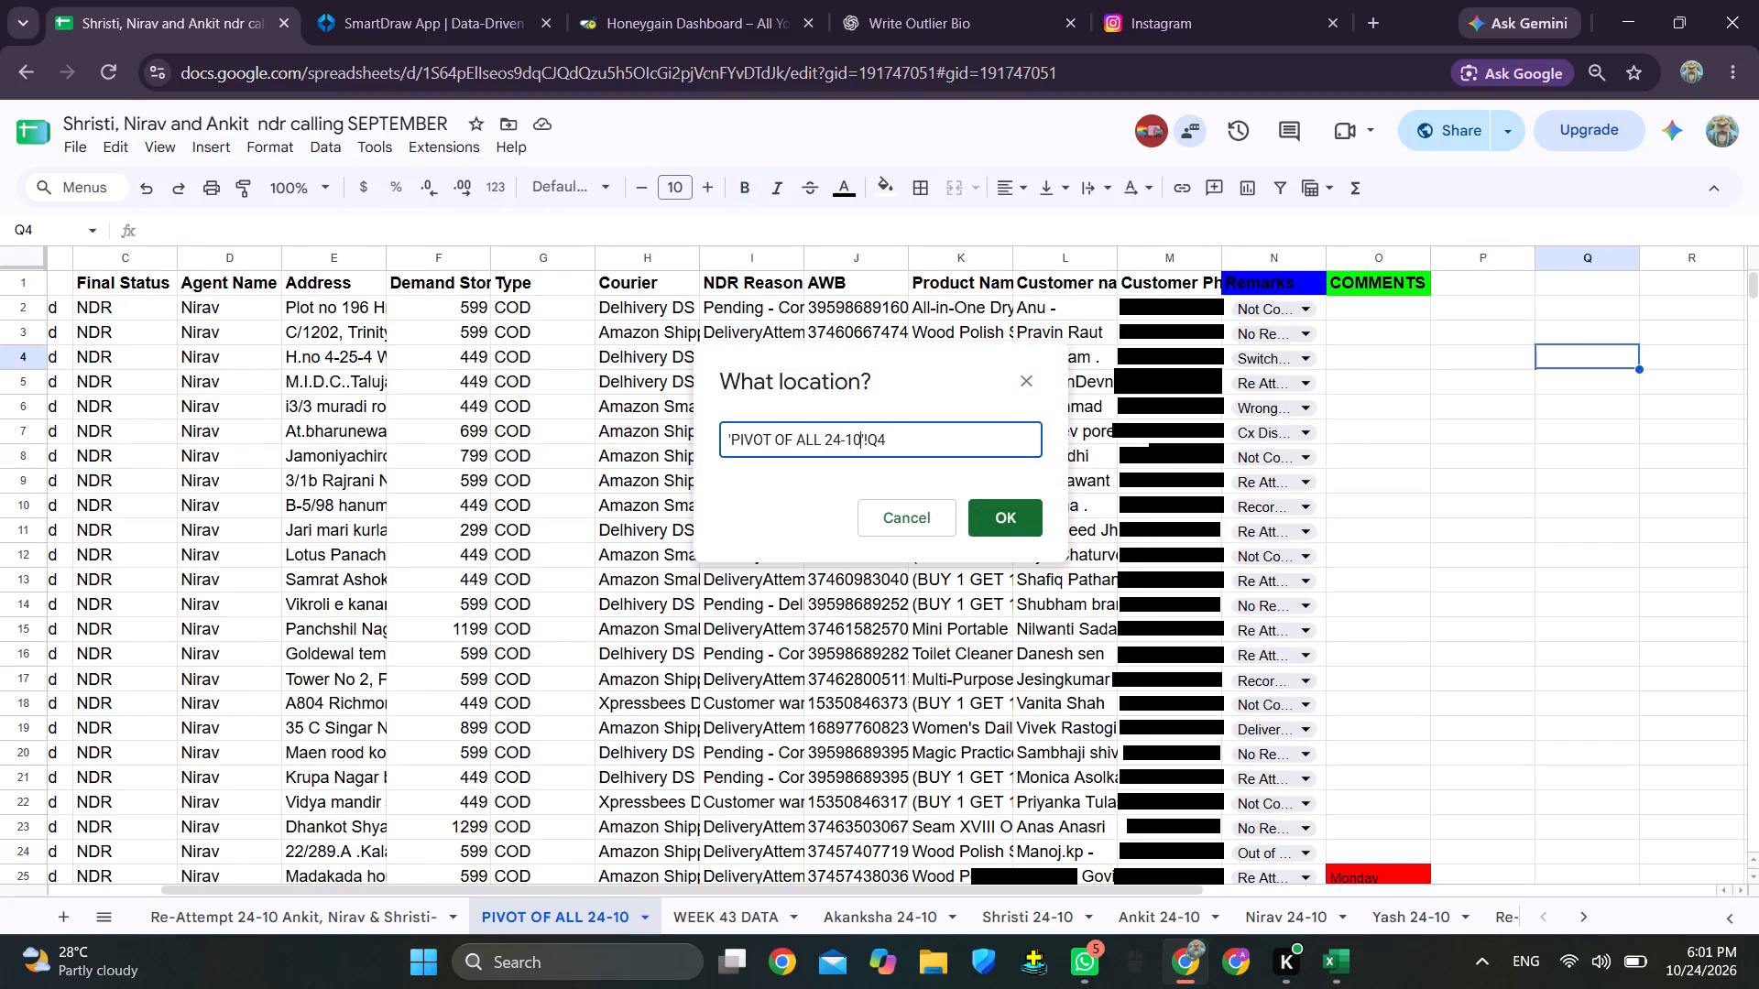
left_click_drag(857, 451, 731, 451)
key("ctrl+c")
left_click(1004, 520)
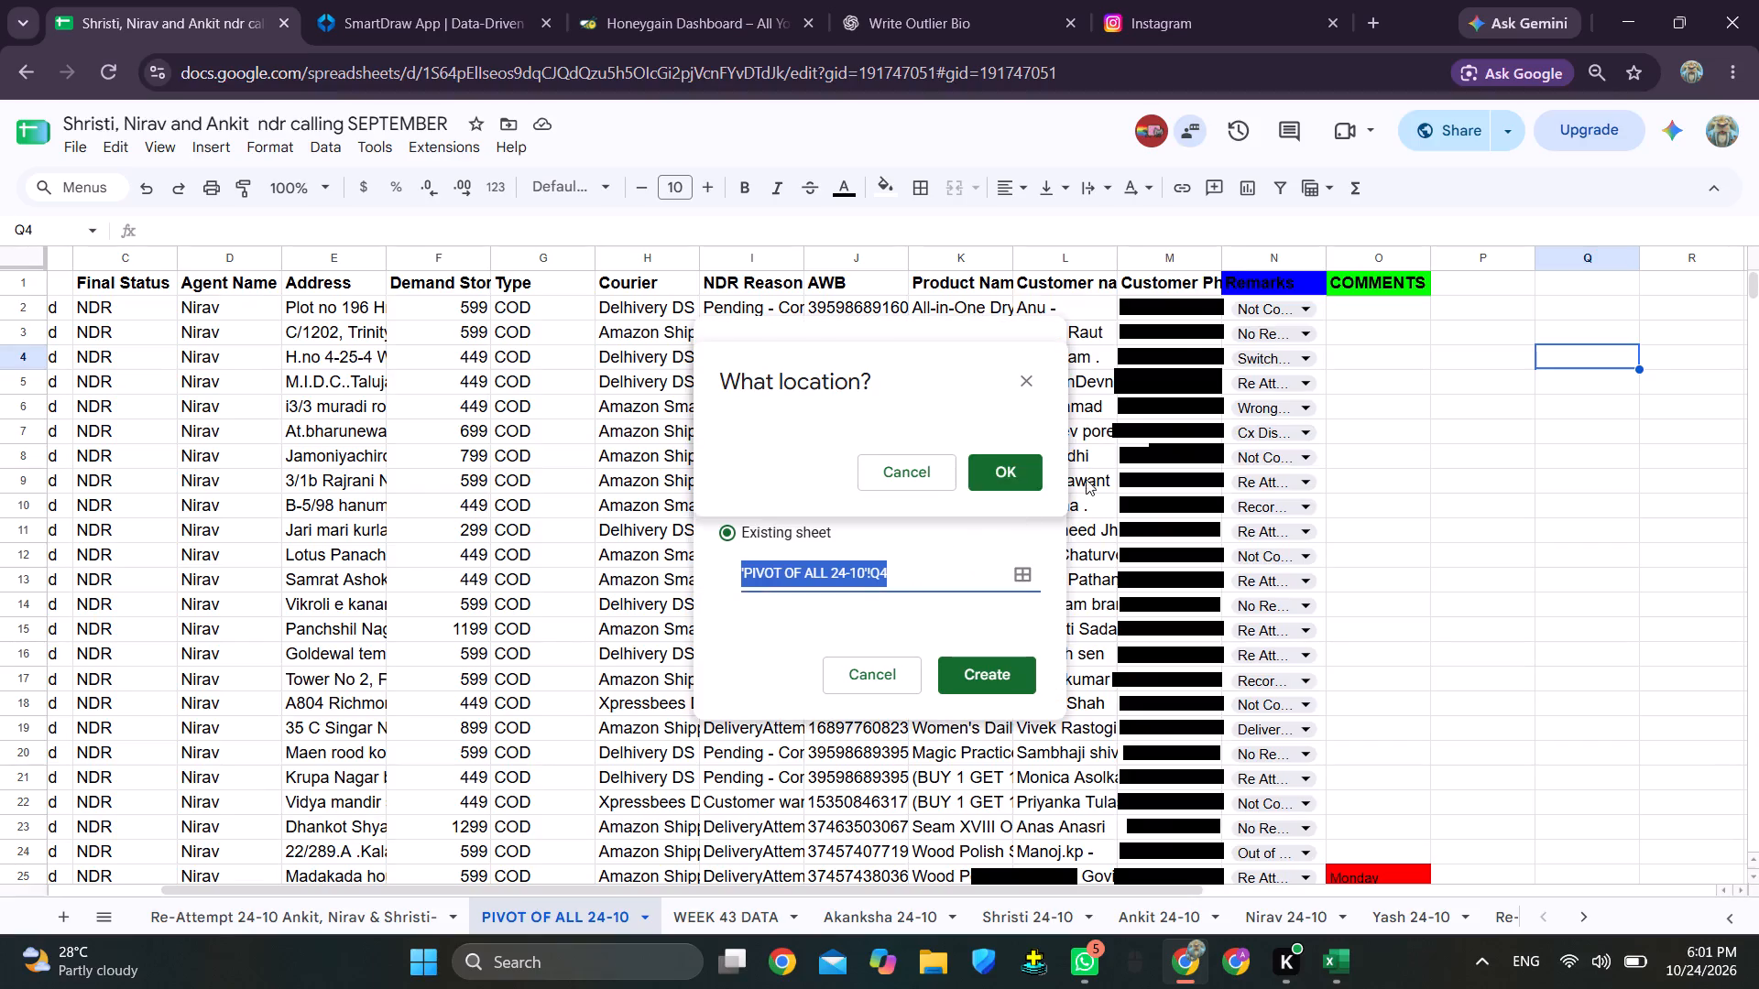
left_click(995, 673)
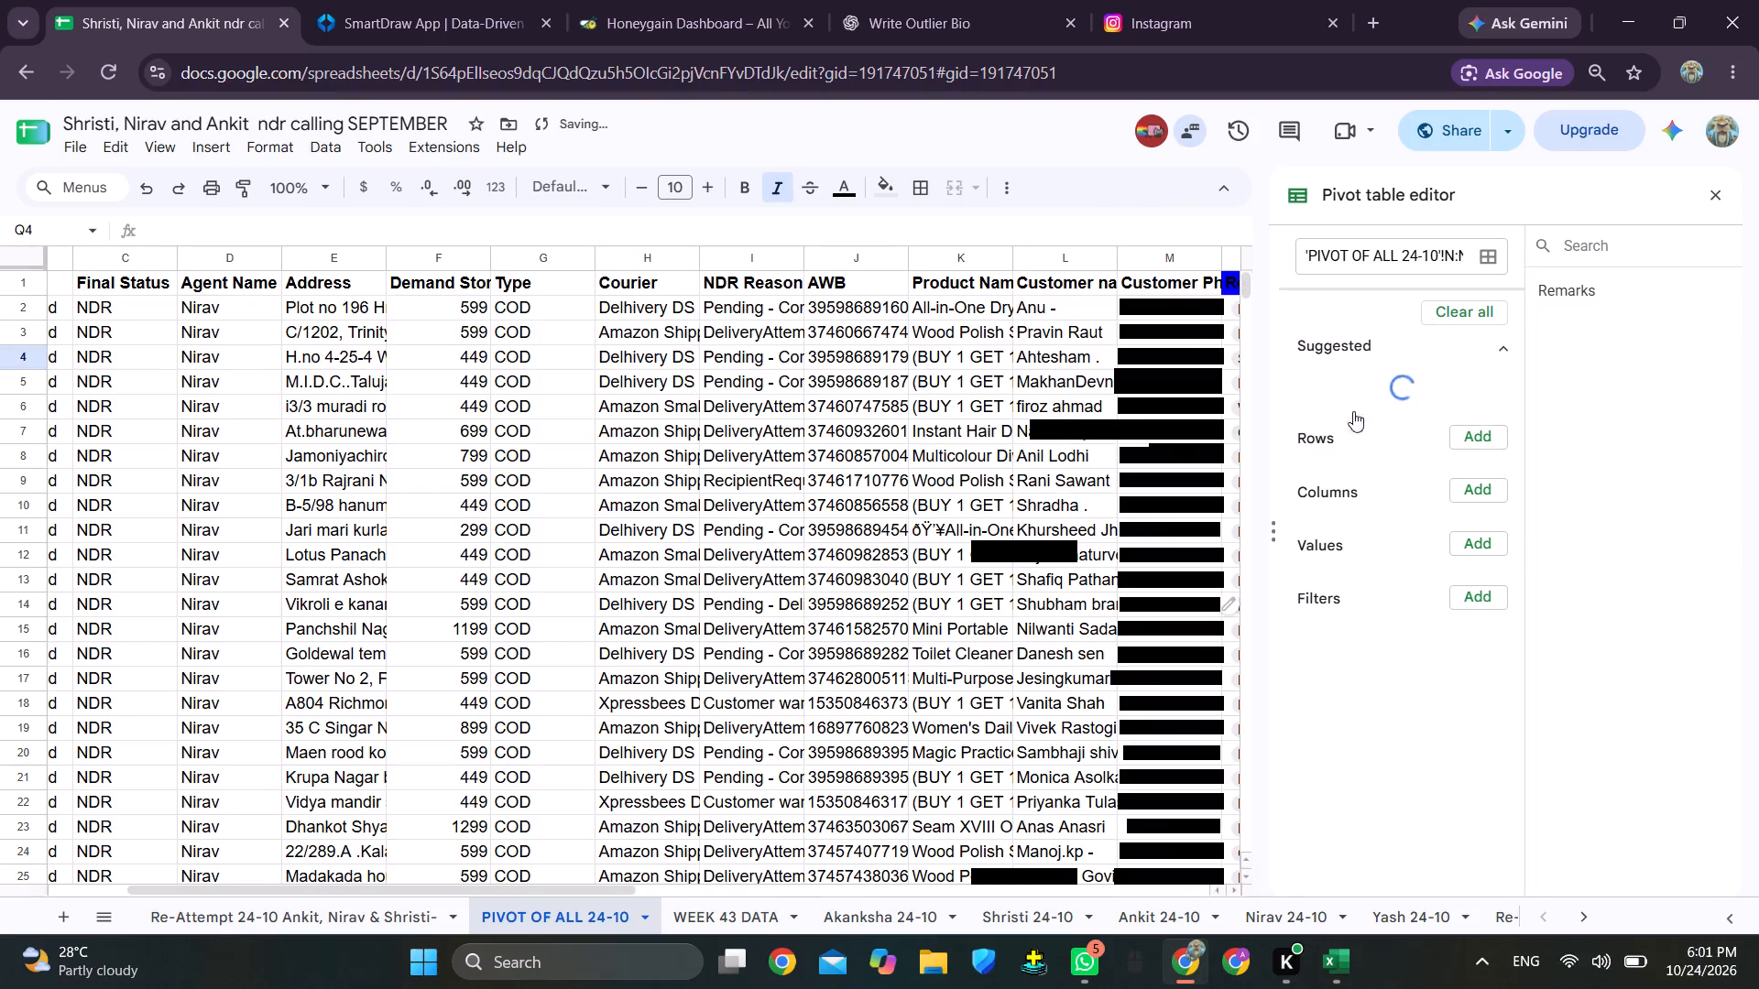
Apply the suggested layout "Count of Remarks for each Remarks" to the pivot table and close its editor.
left_click(1367, 394)
left_click(1722, 190)
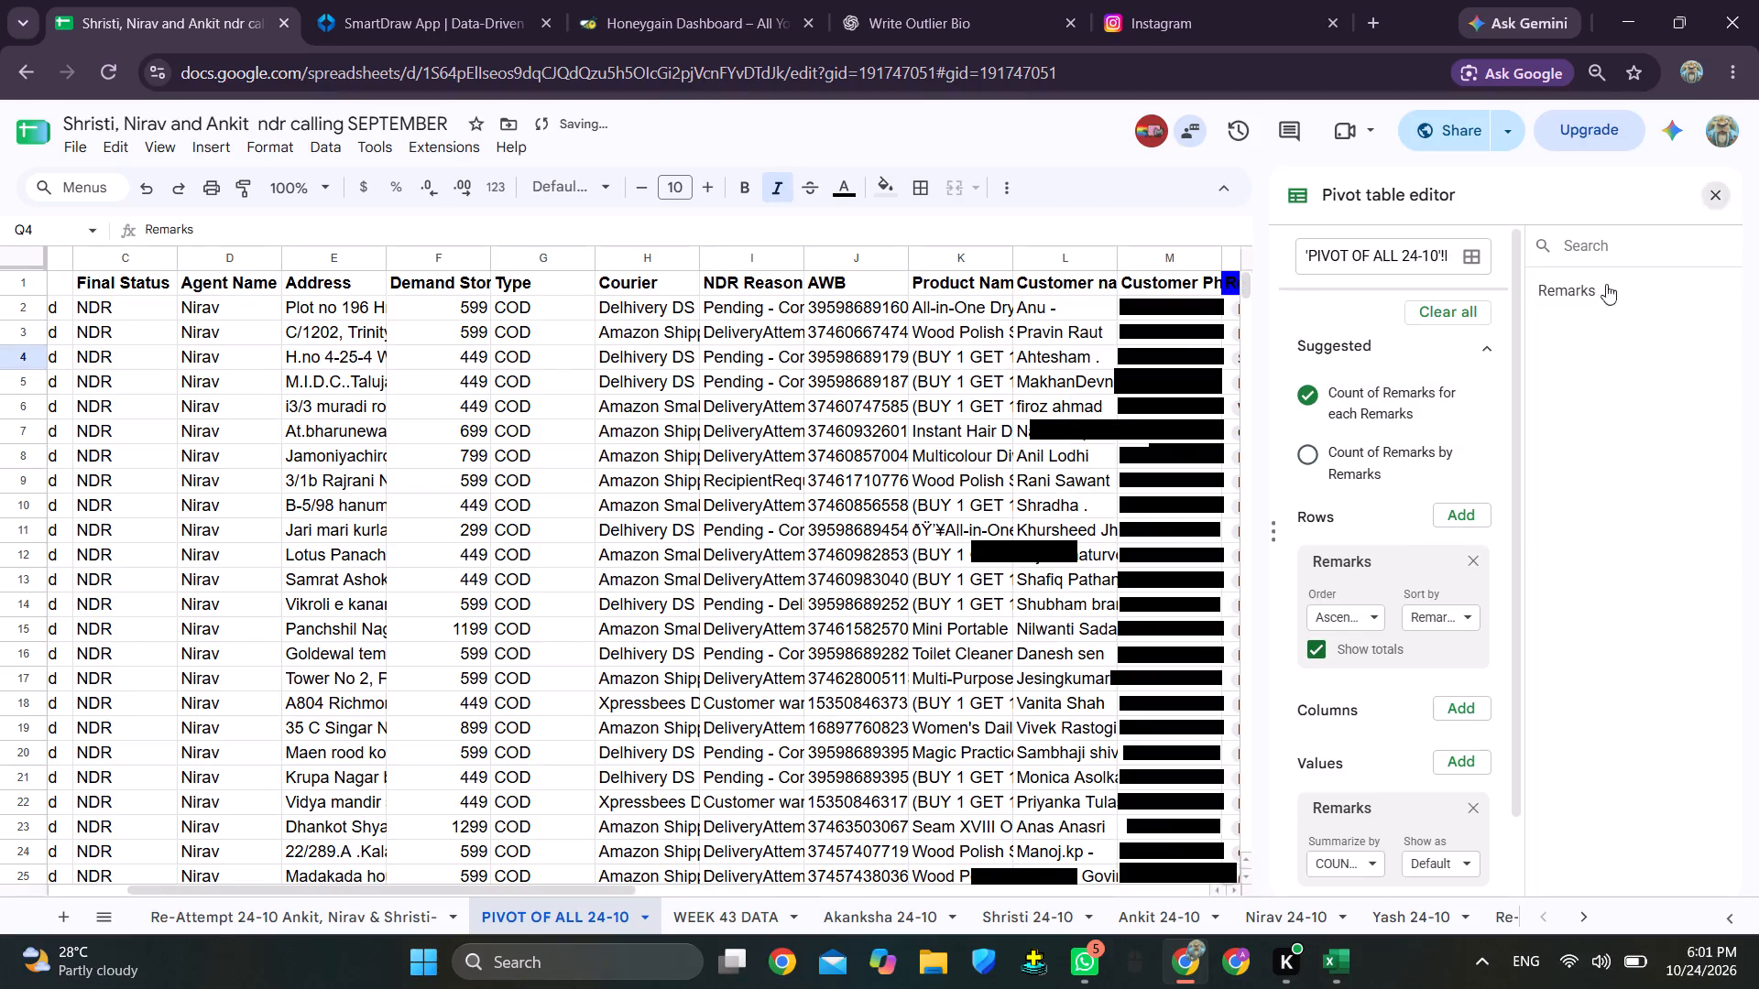
Rename the pivot table's Remarks row header in Q4 as PIVOT OF ALL 24-10.
double_click(175, 223)
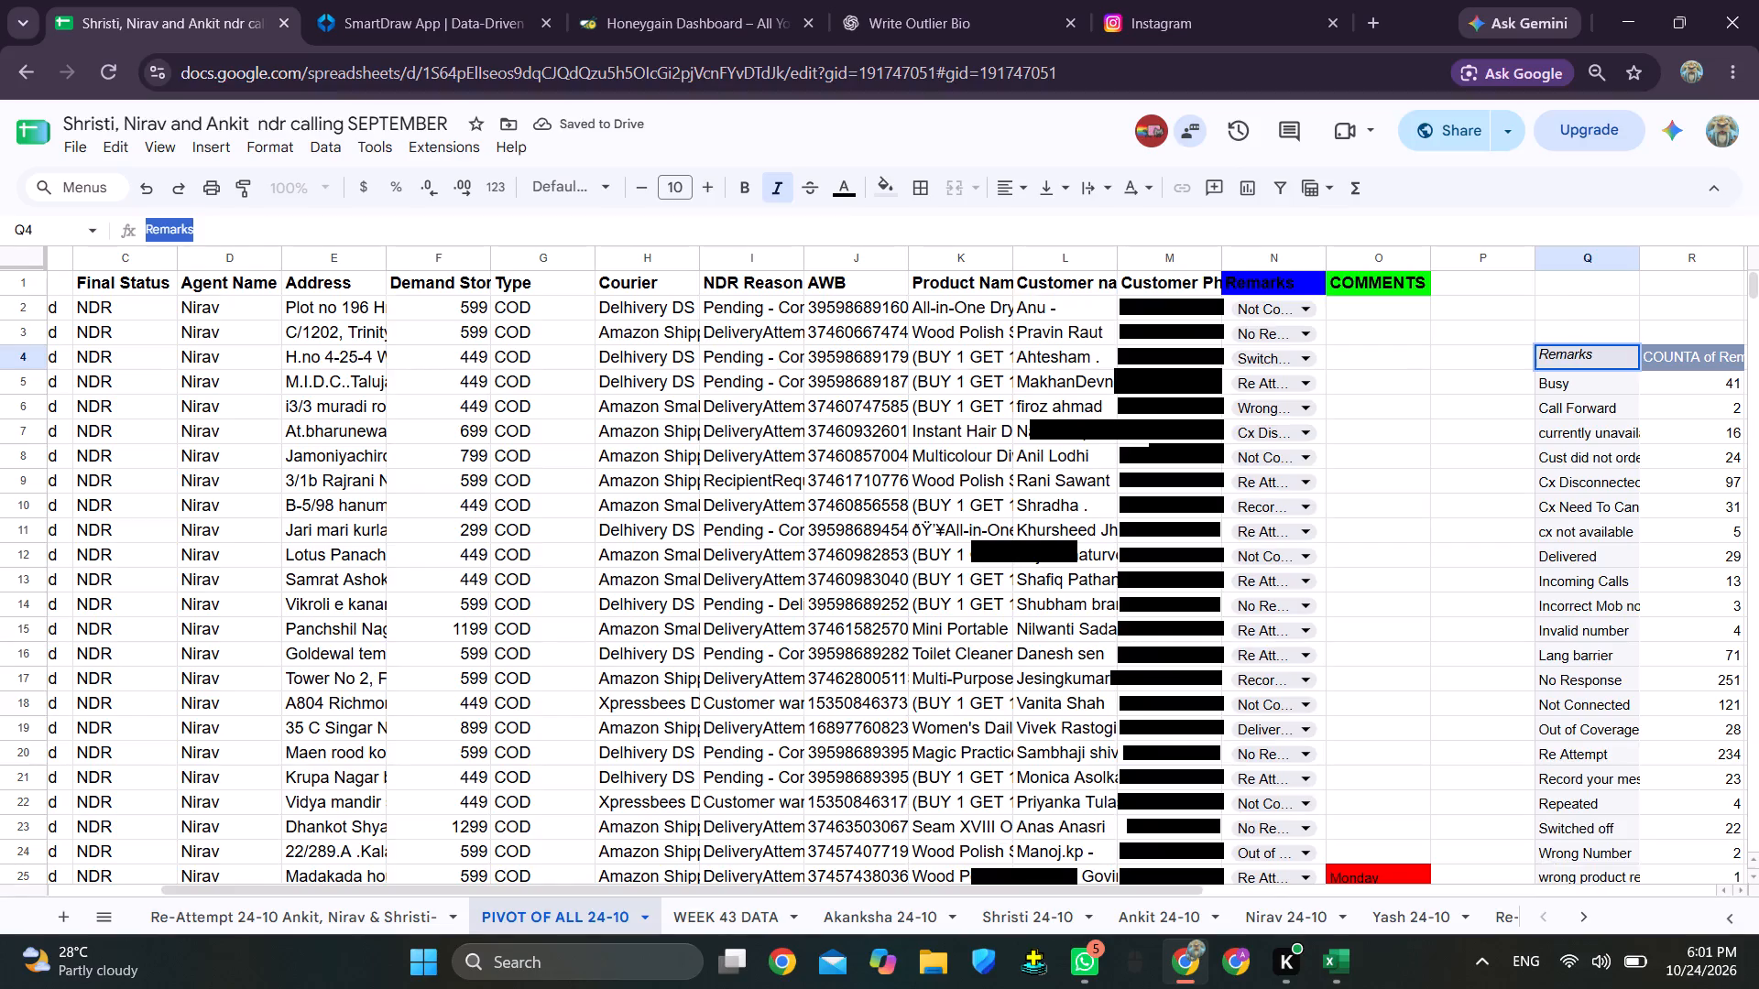
key("ctrl+v")
scroll(1000, 420, "left", 2)
left_click(1284, 408)
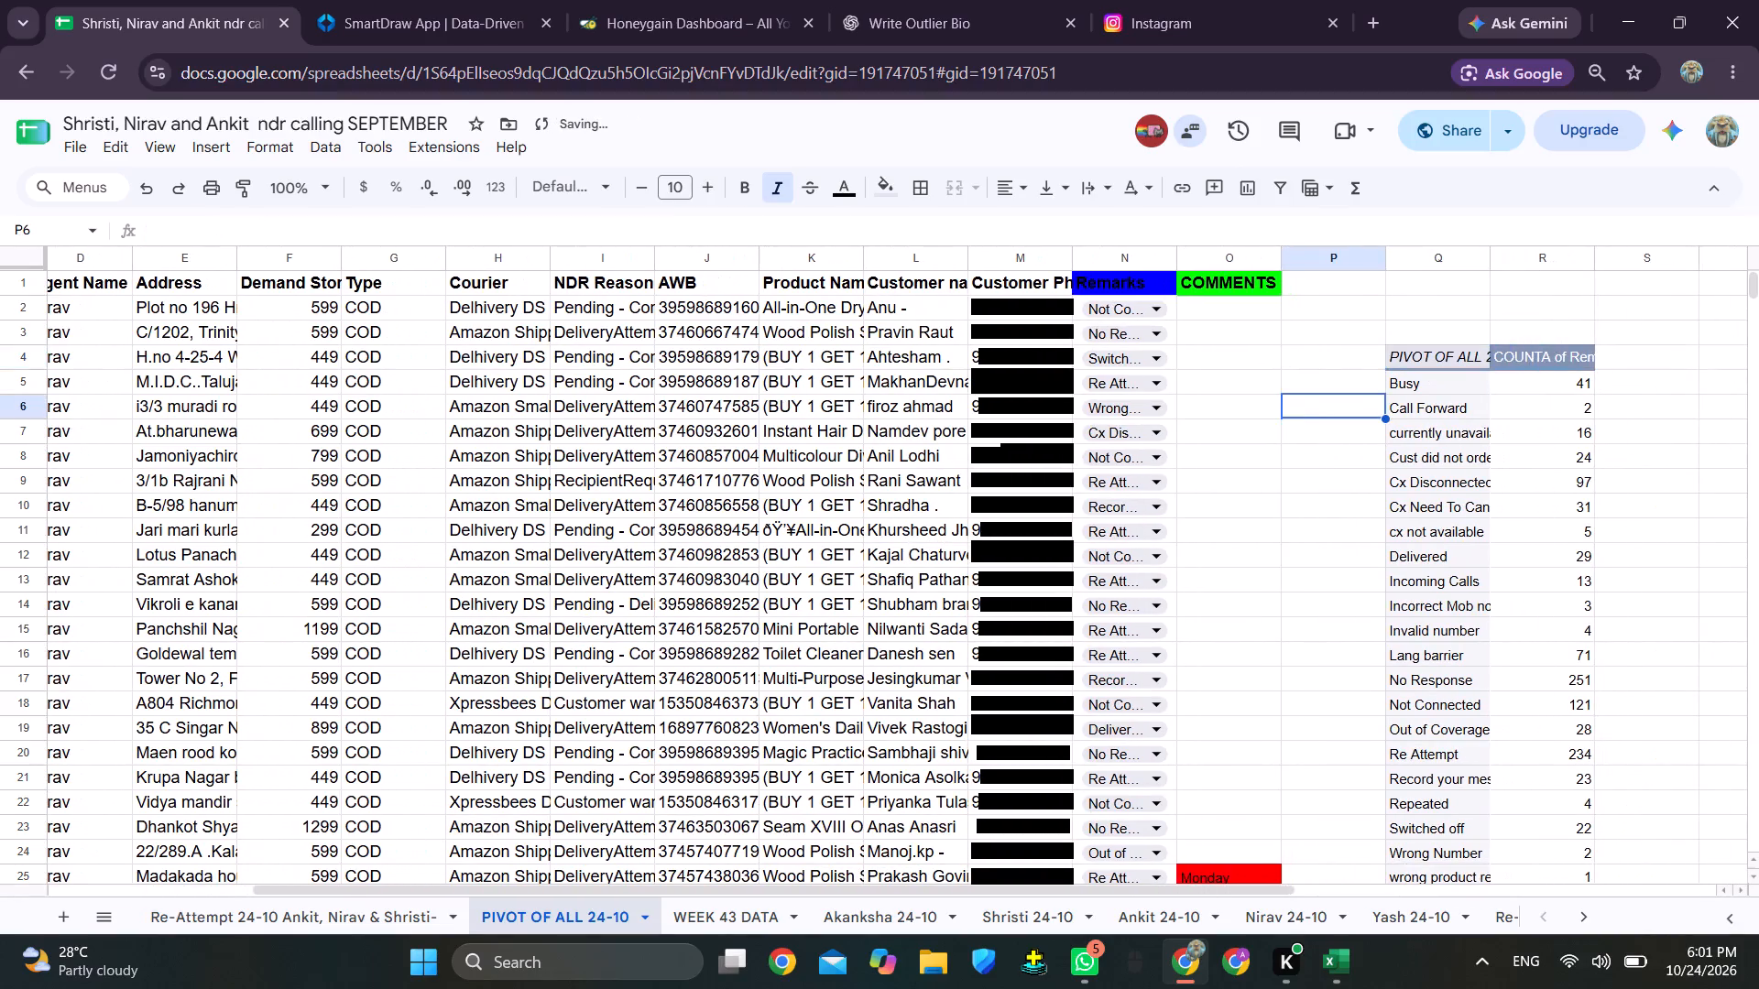
Widen columns Q and R so the pivot table's labels and COUNTA of Remarks header fit fully.
scroll(1401, 321, "down", 1)
left_click_drag(1490, 257, 1502, 256)
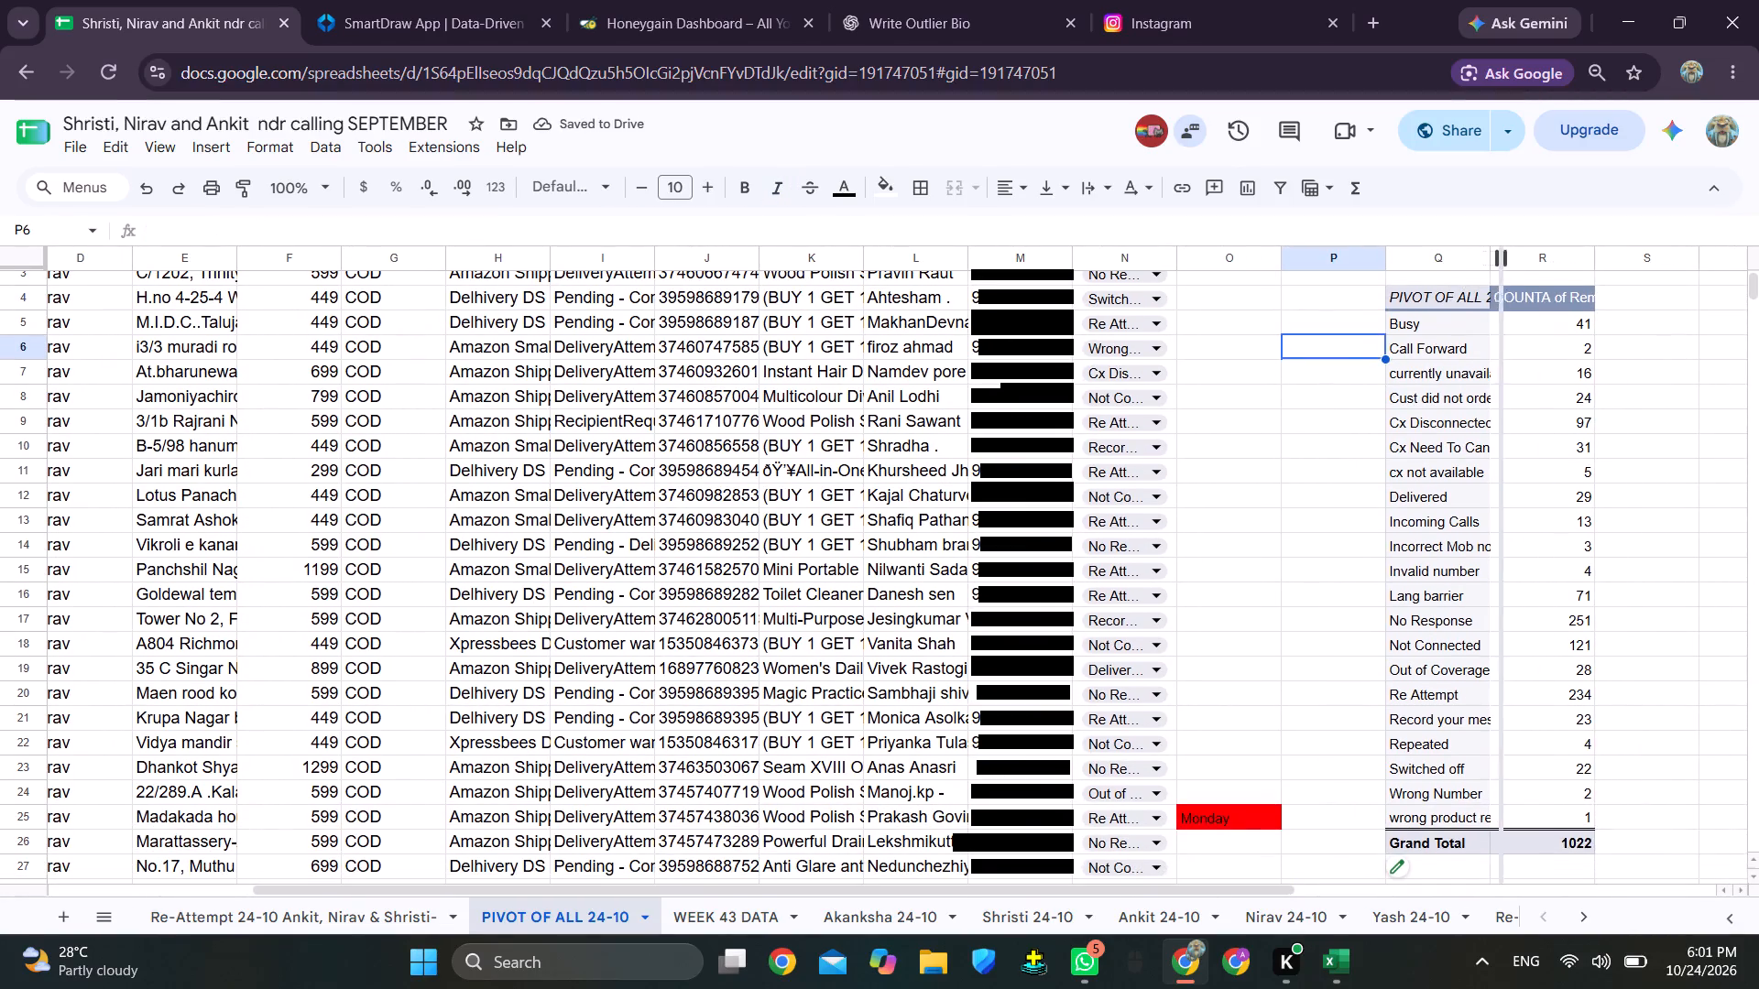
left_click_drag(1502, 256, 1529, 255)
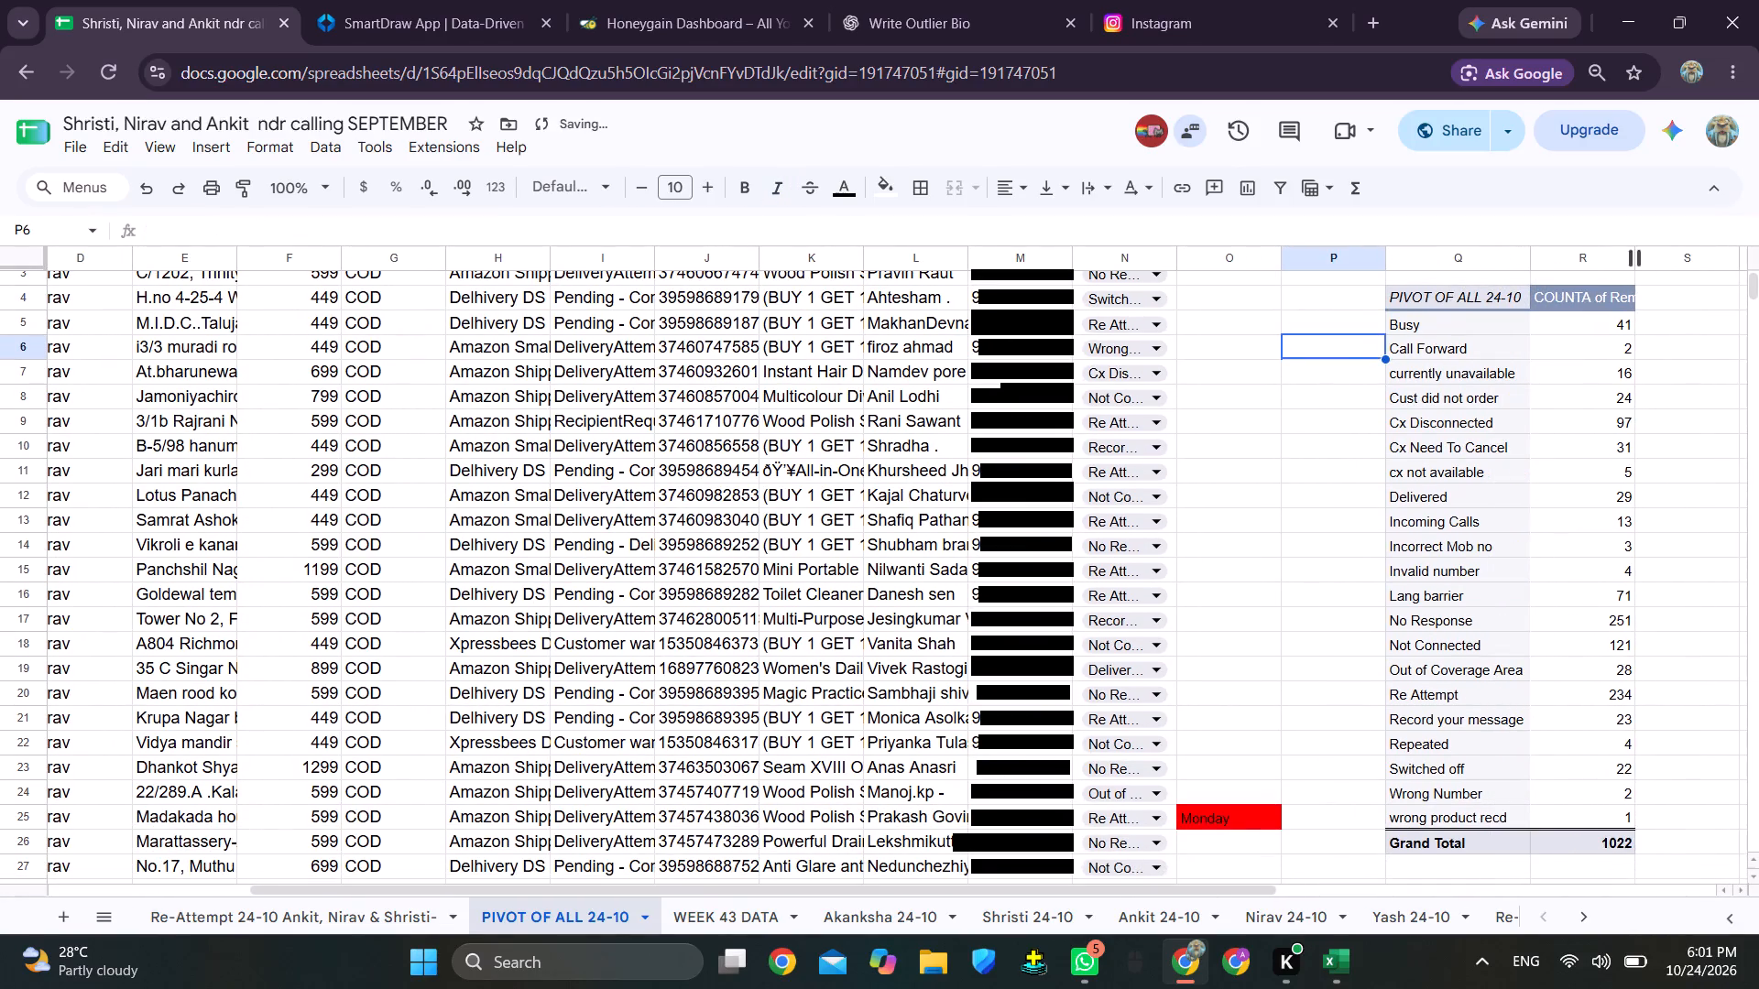
left_click_drag(1635, 255, 1670, 256)
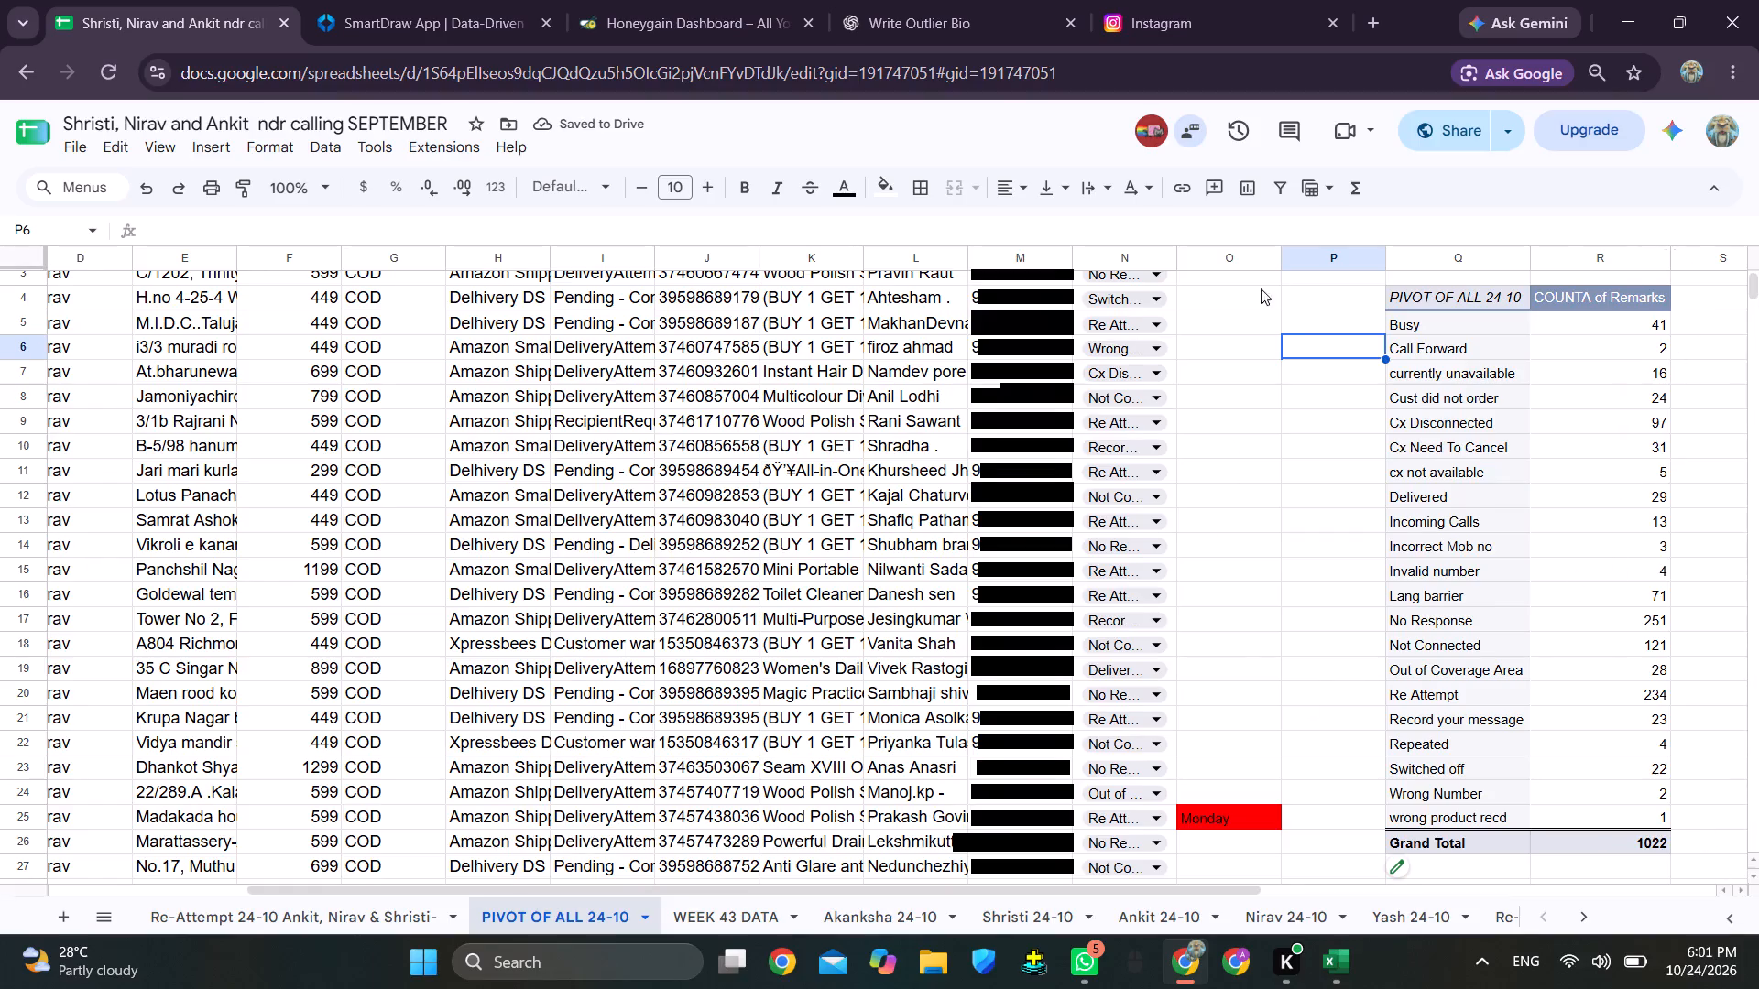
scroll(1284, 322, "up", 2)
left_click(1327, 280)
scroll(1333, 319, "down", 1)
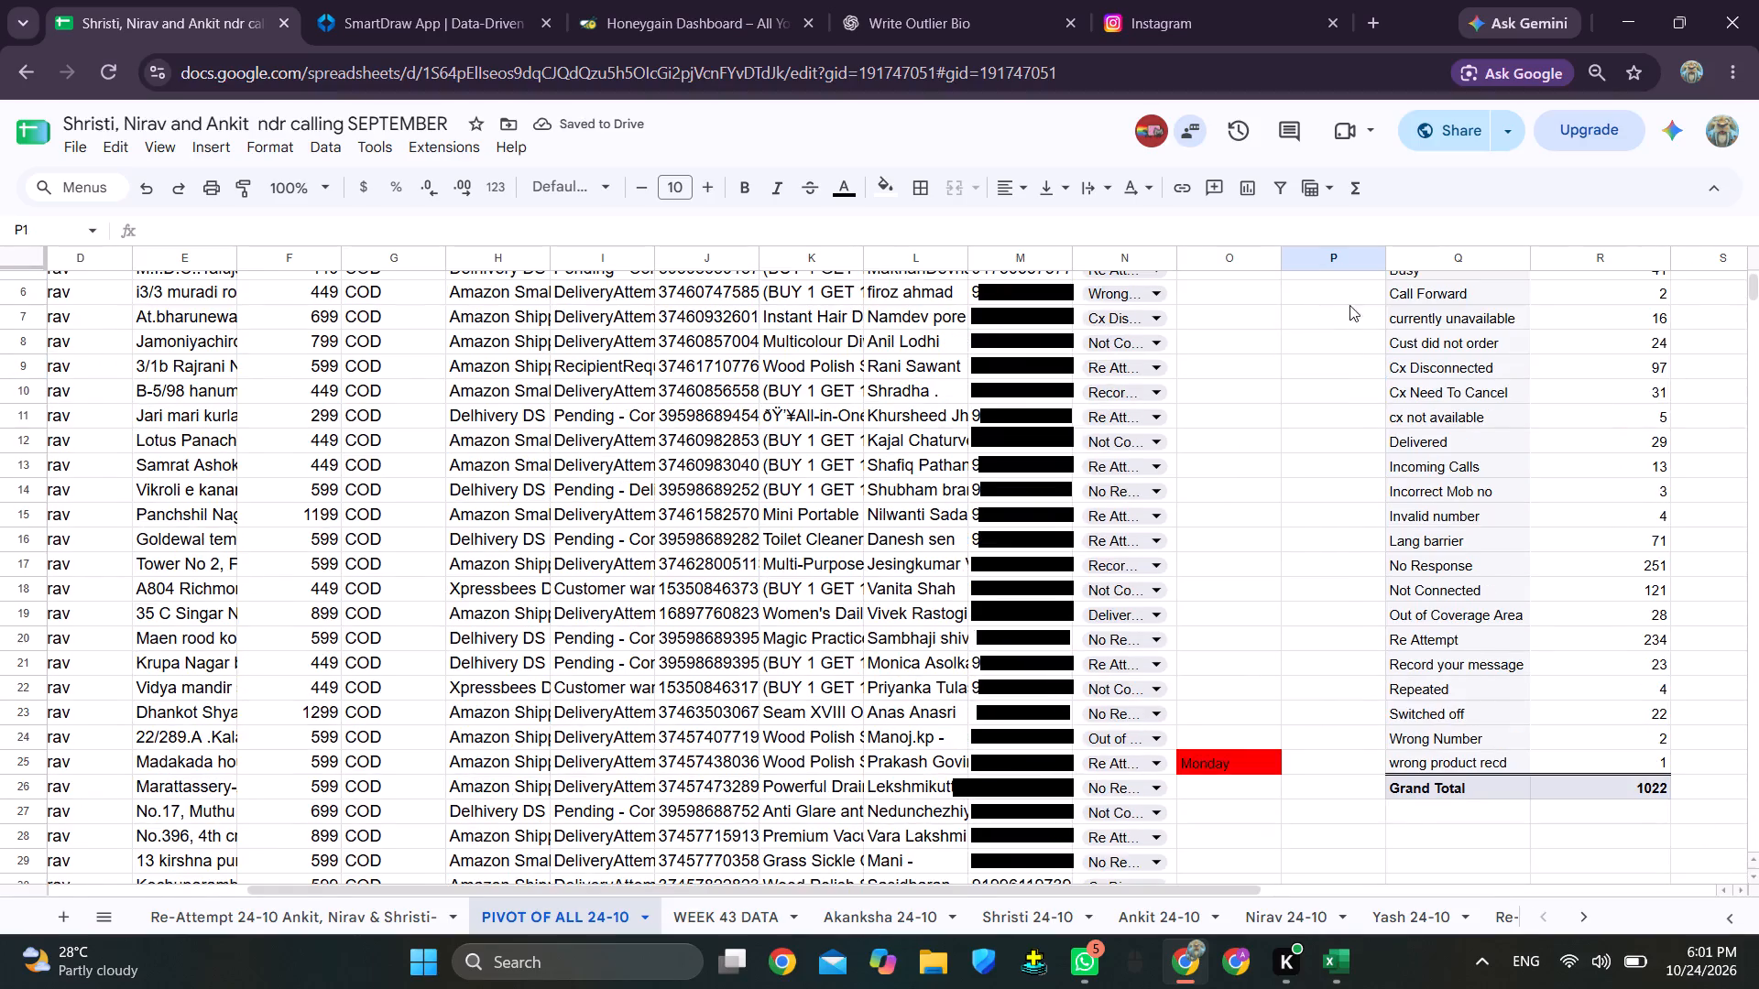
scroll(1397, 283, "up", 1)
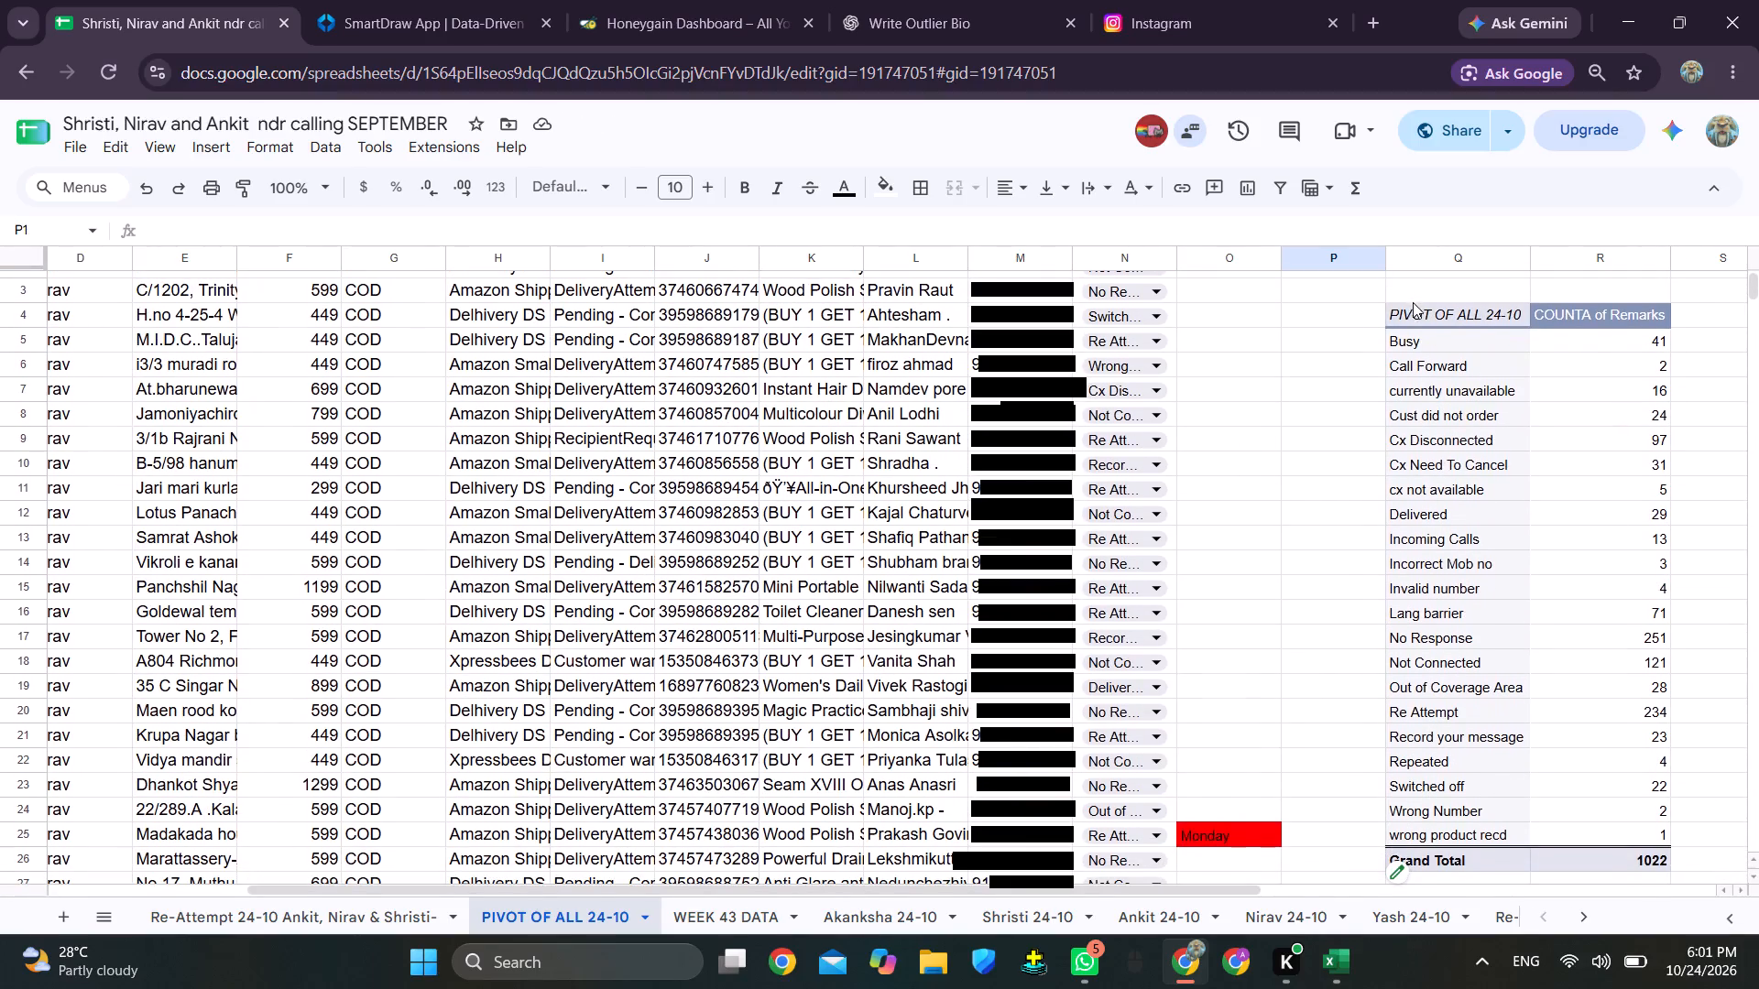
Capture a screenshot of the whole pivot table, from the PIVOT OF ALL 24-10 header through the Grand Total row.
key("Print")
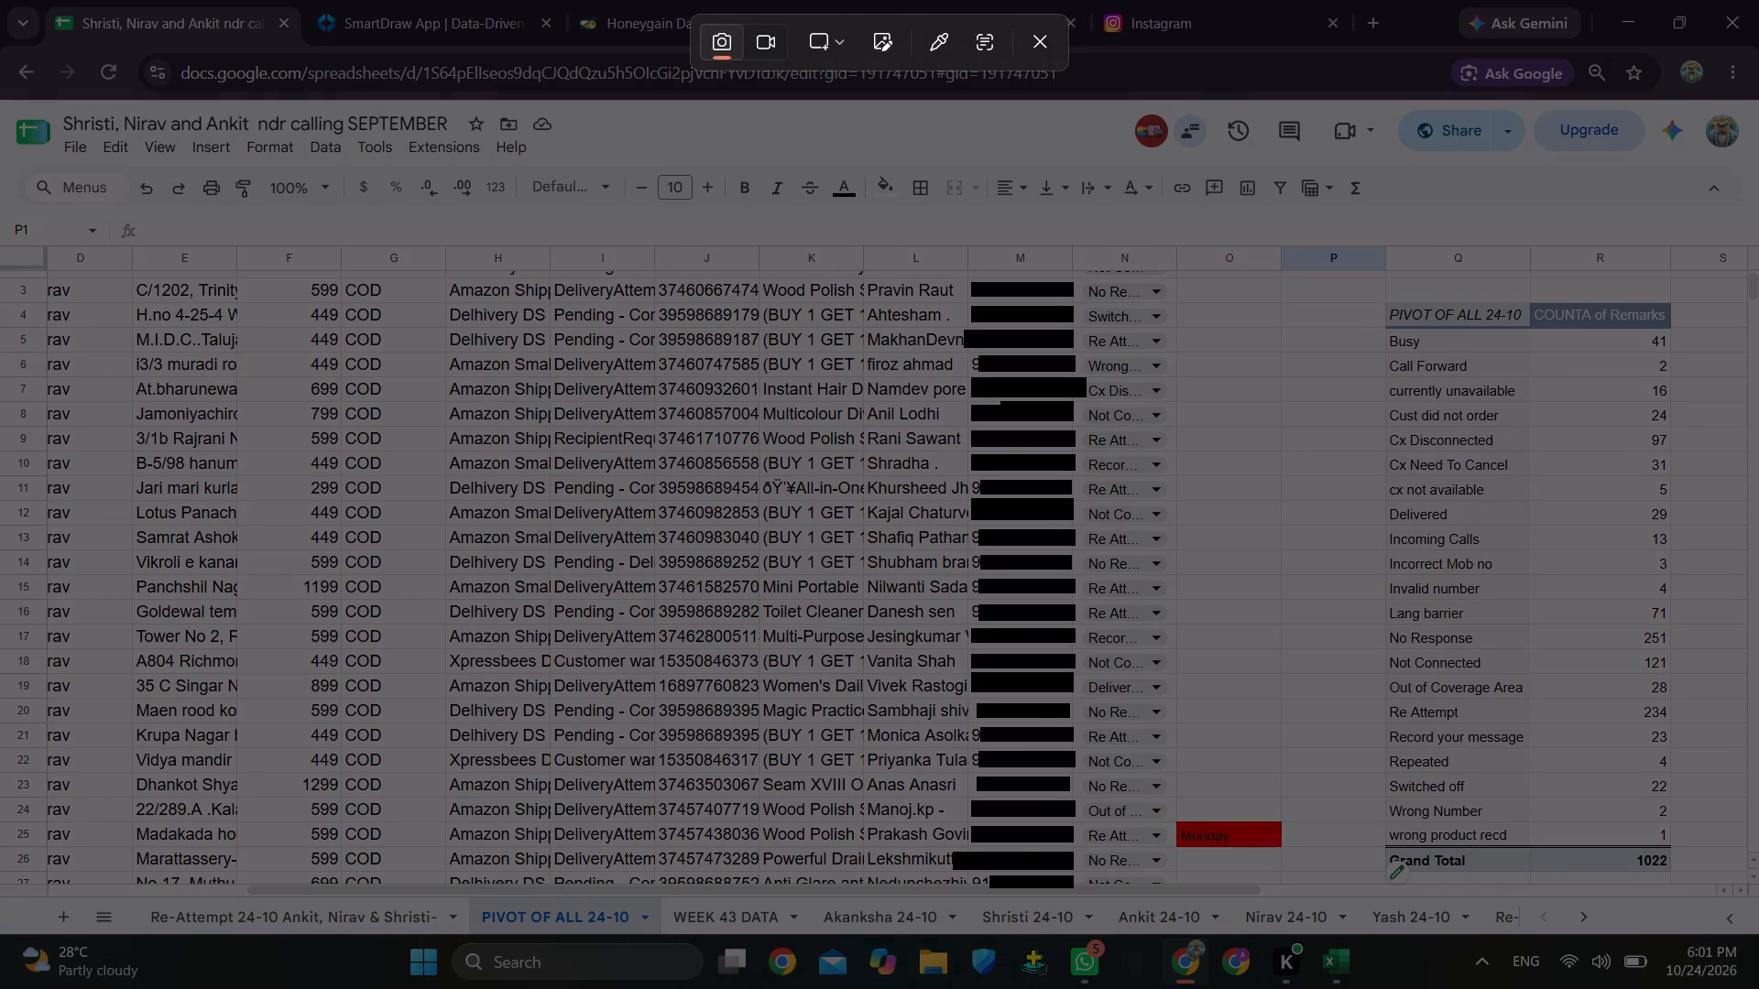
left_click_drag(1370, 288, 1689, 883)
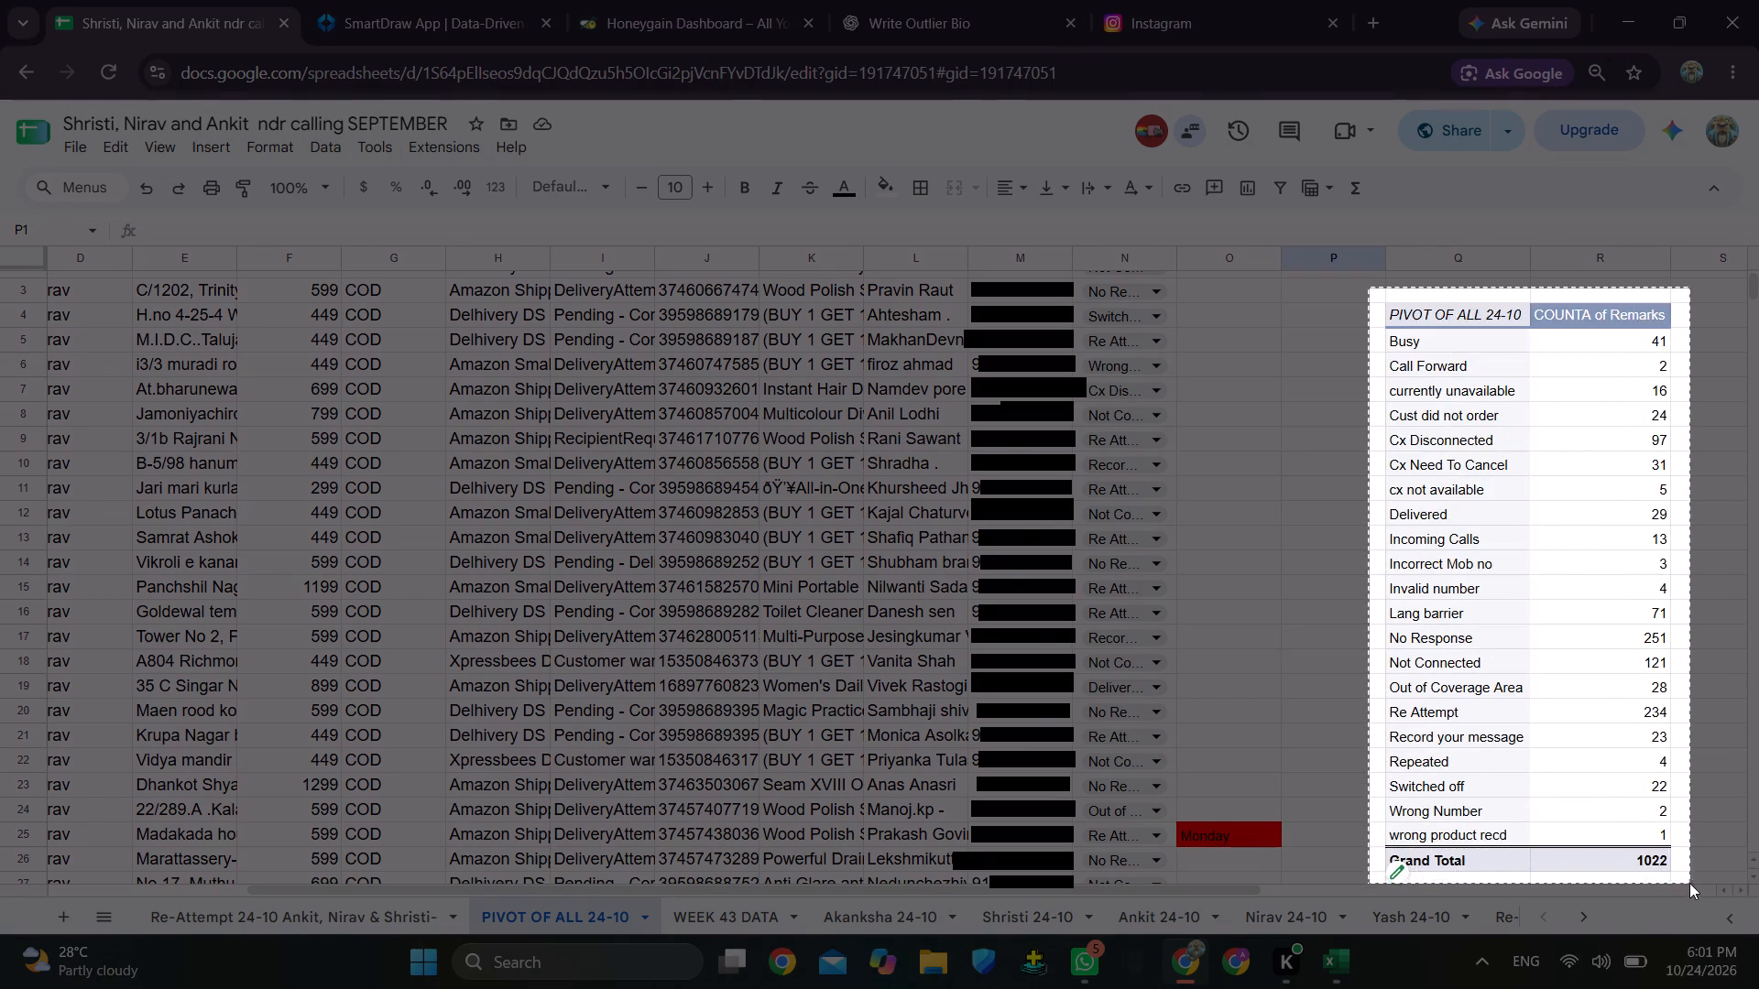
left_click_drag(1689, 883, 1688, 886)
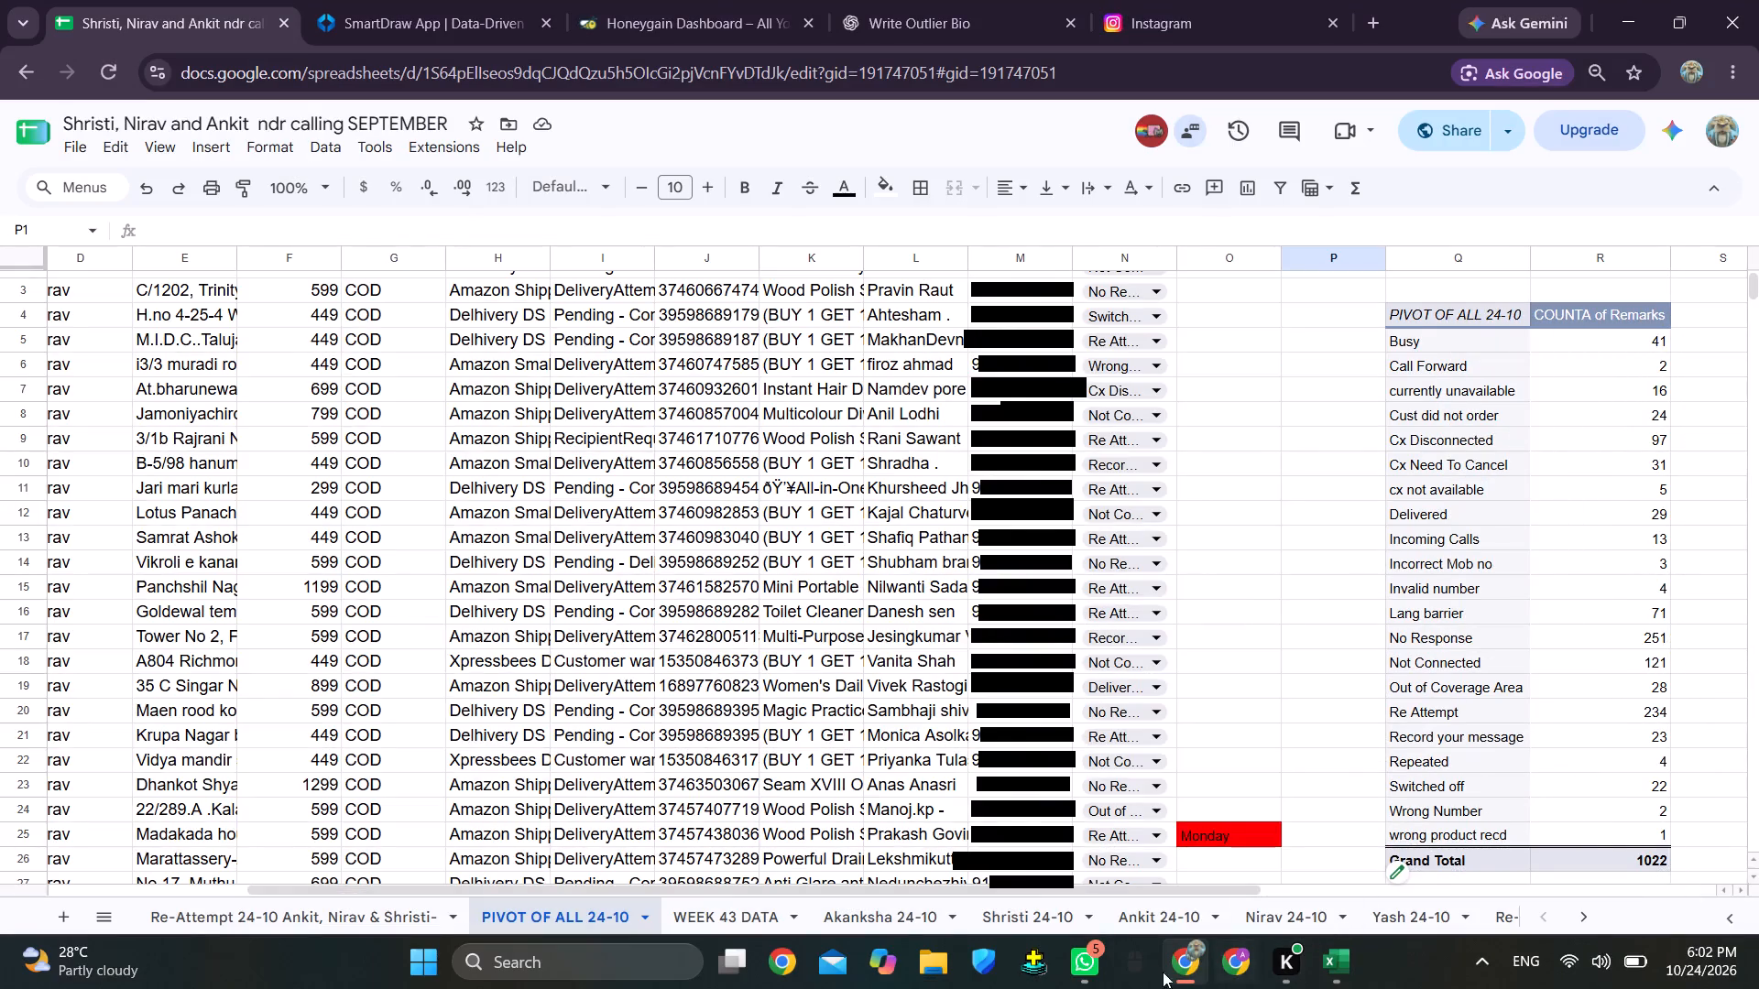
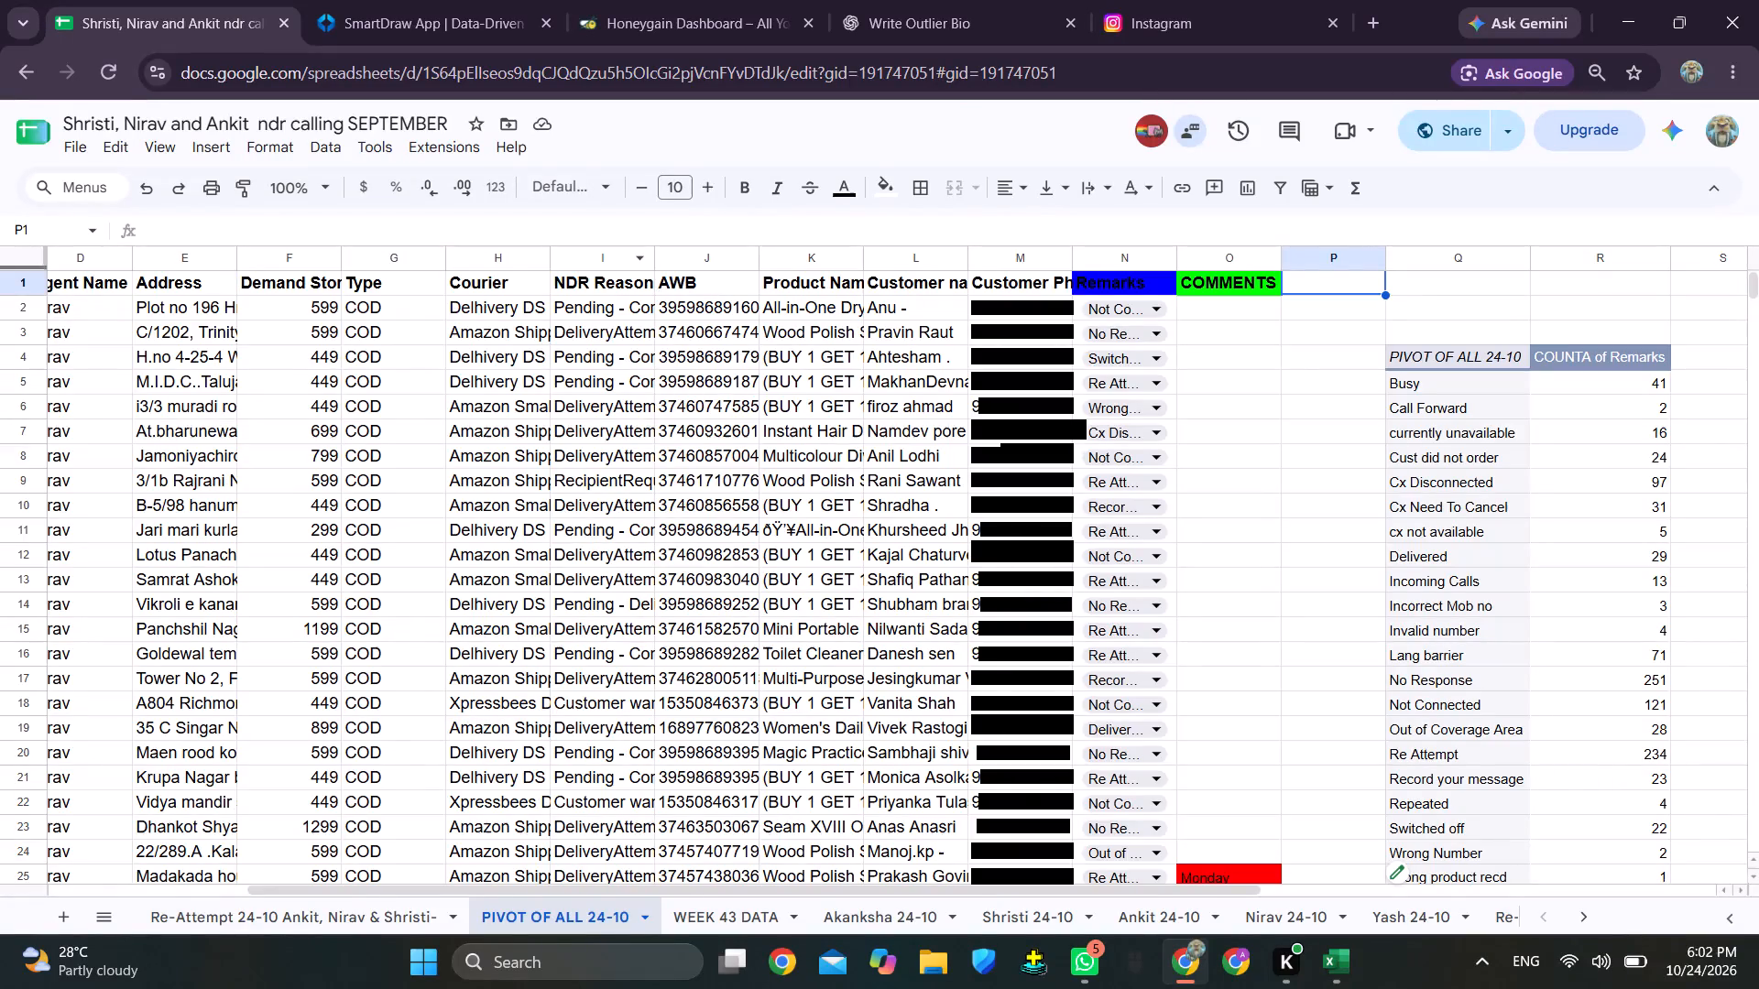
Copy the NDR Reason 1, AWB, Product Name and Remarks columns from PIVOT OF ALL 24-10 into WEEK 43 DATA, starting at cell A3230.
left_click_drag(600, 255, 794, 254)
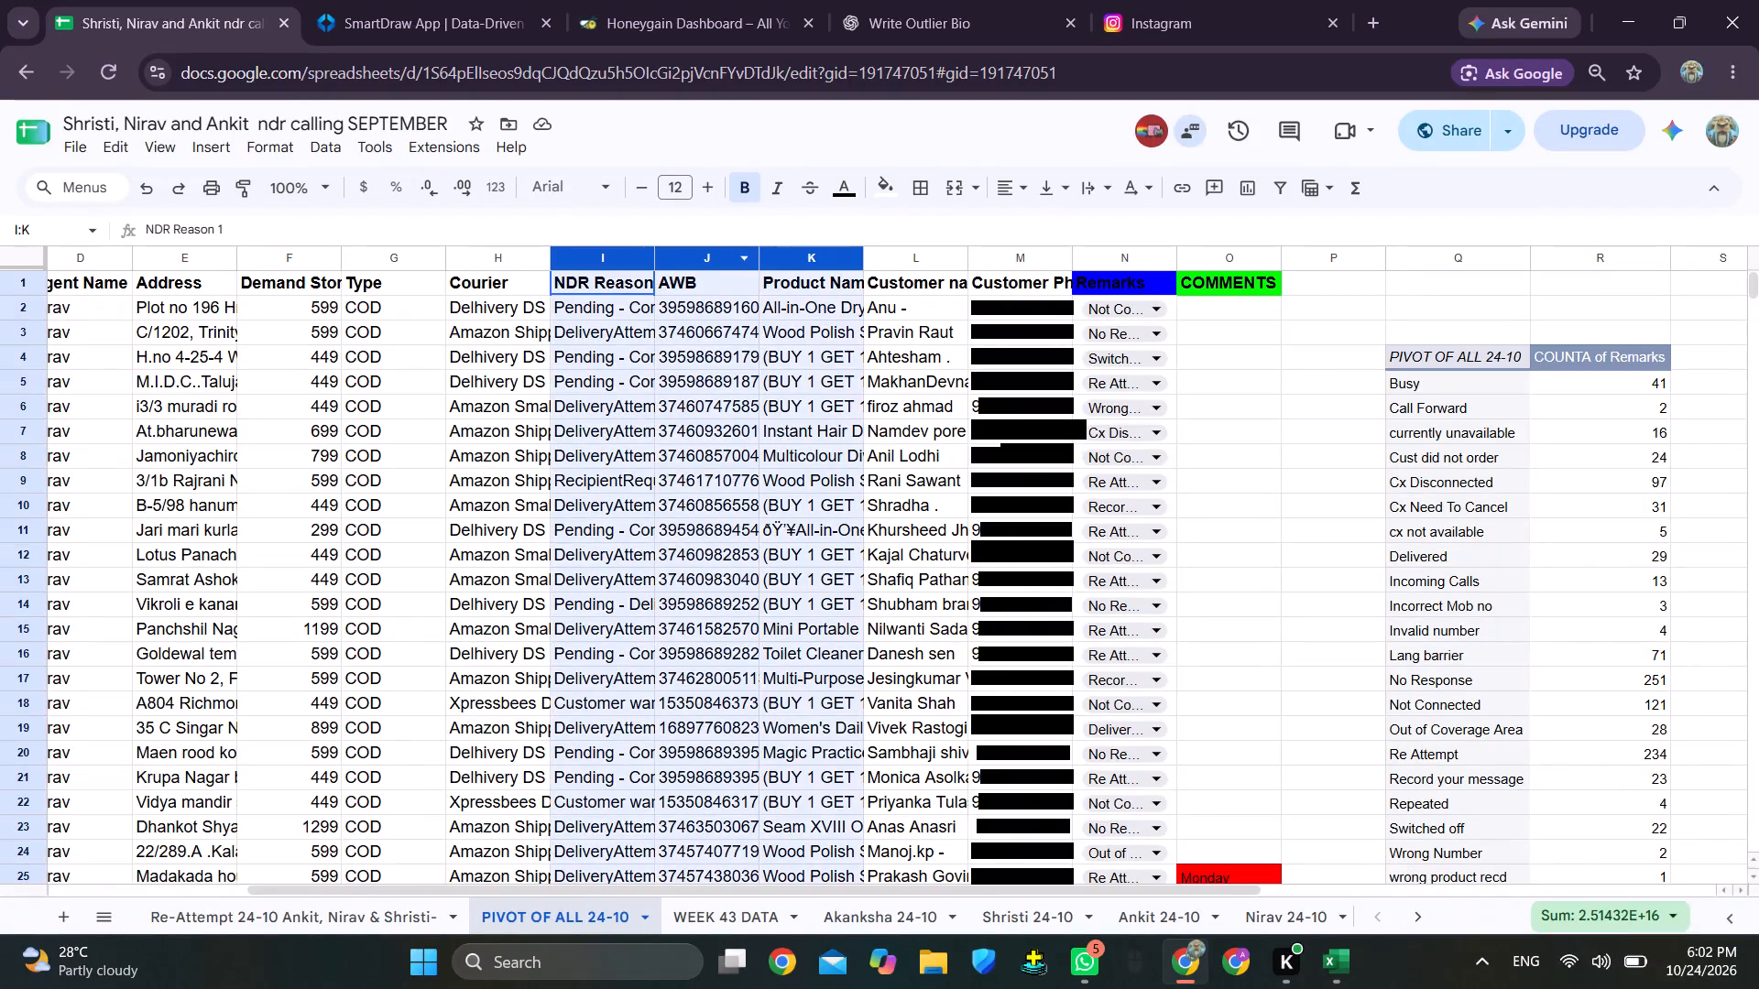
left_click_drag(794, 254, 798, 254)
left_click(1125, 255, "ctrl")
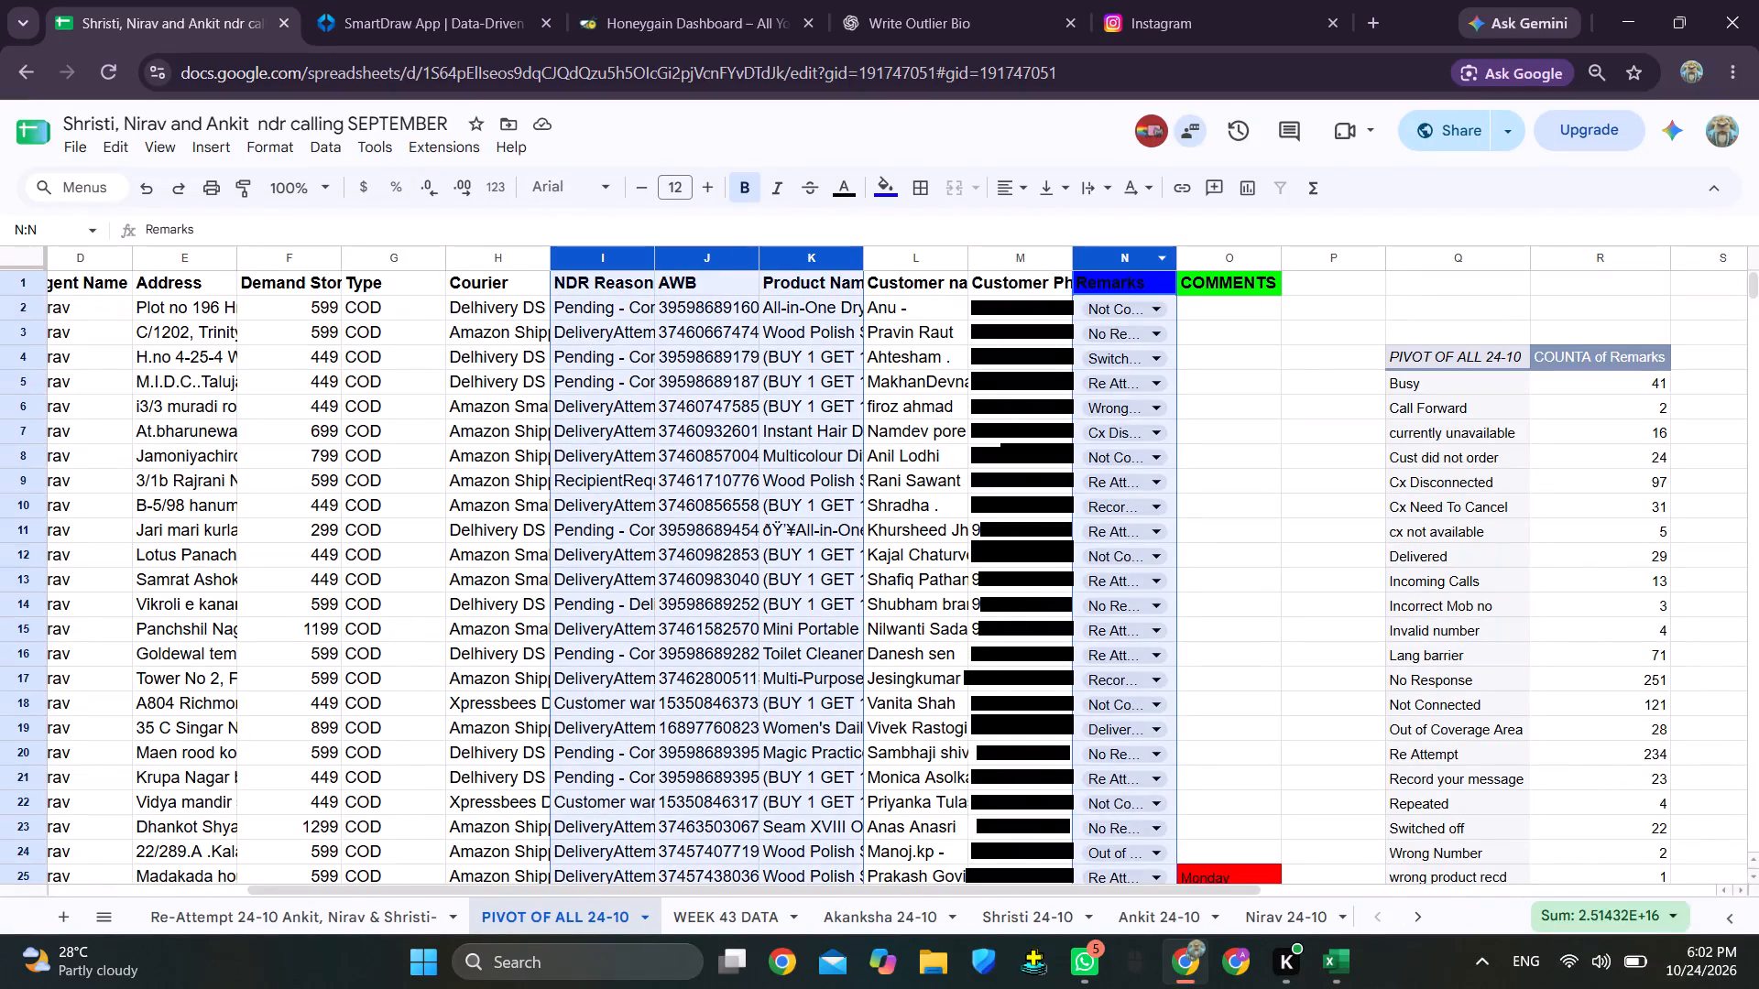
key("ctrl+c")
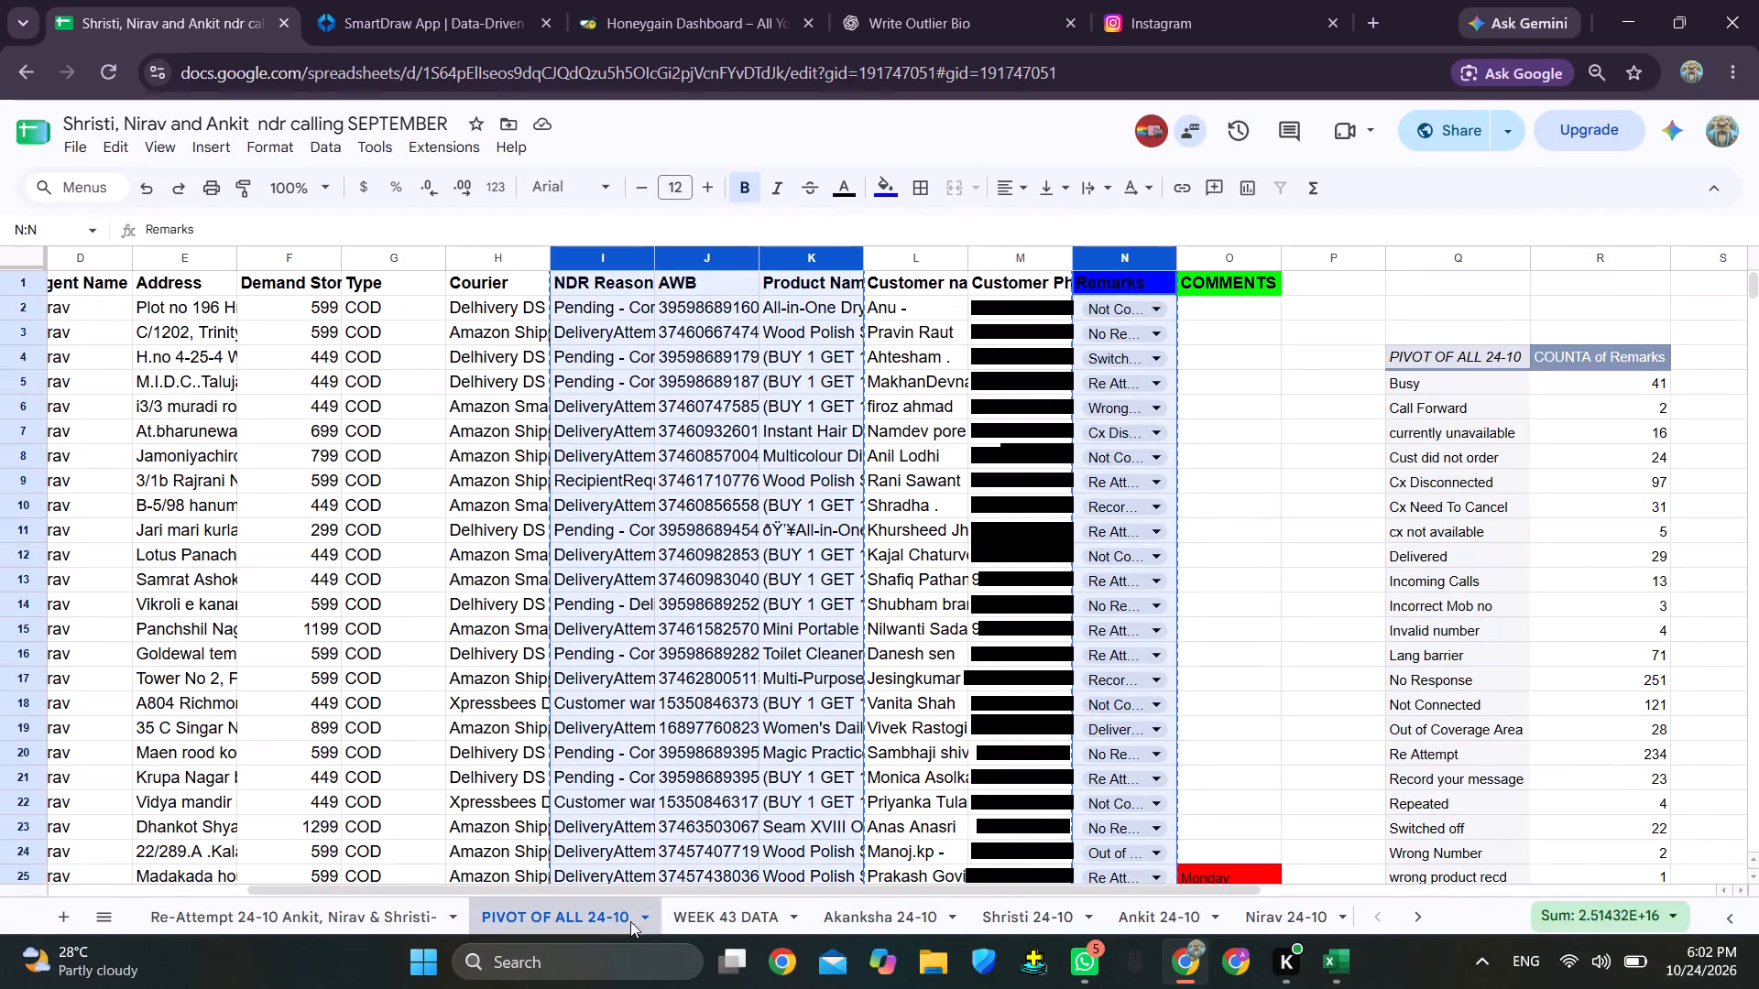
left_click(738, 917)
left_click(98, 338)
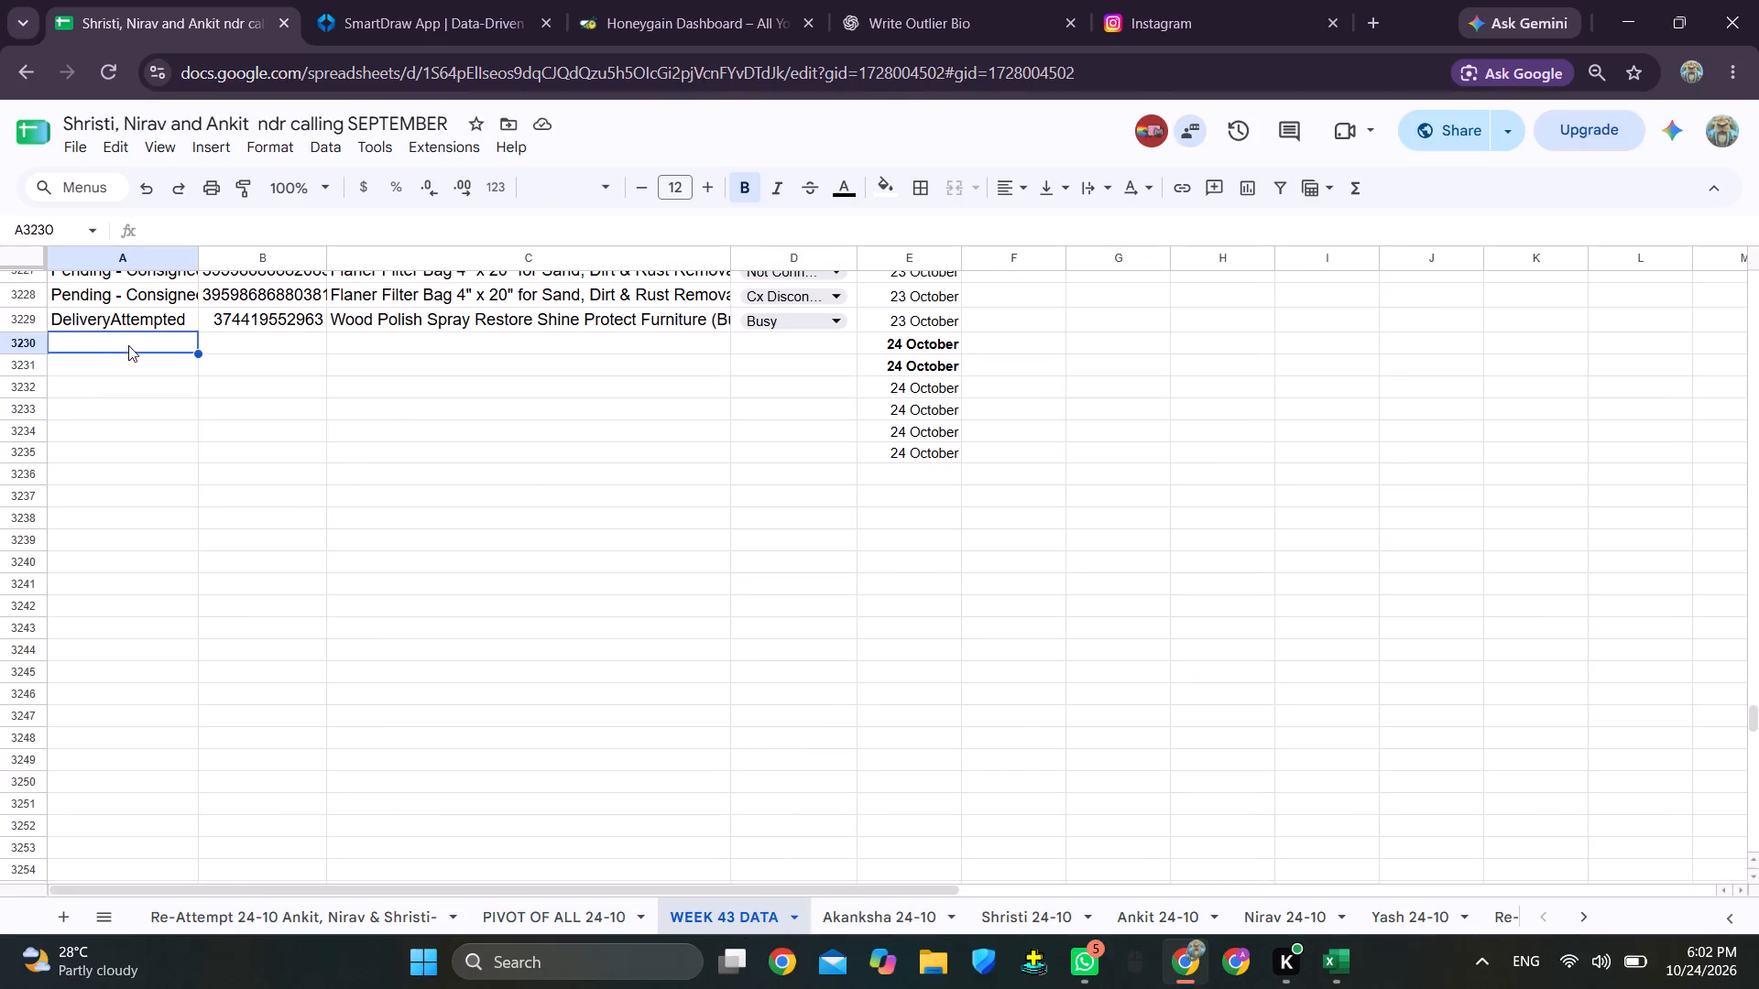
key("ctrl+v")
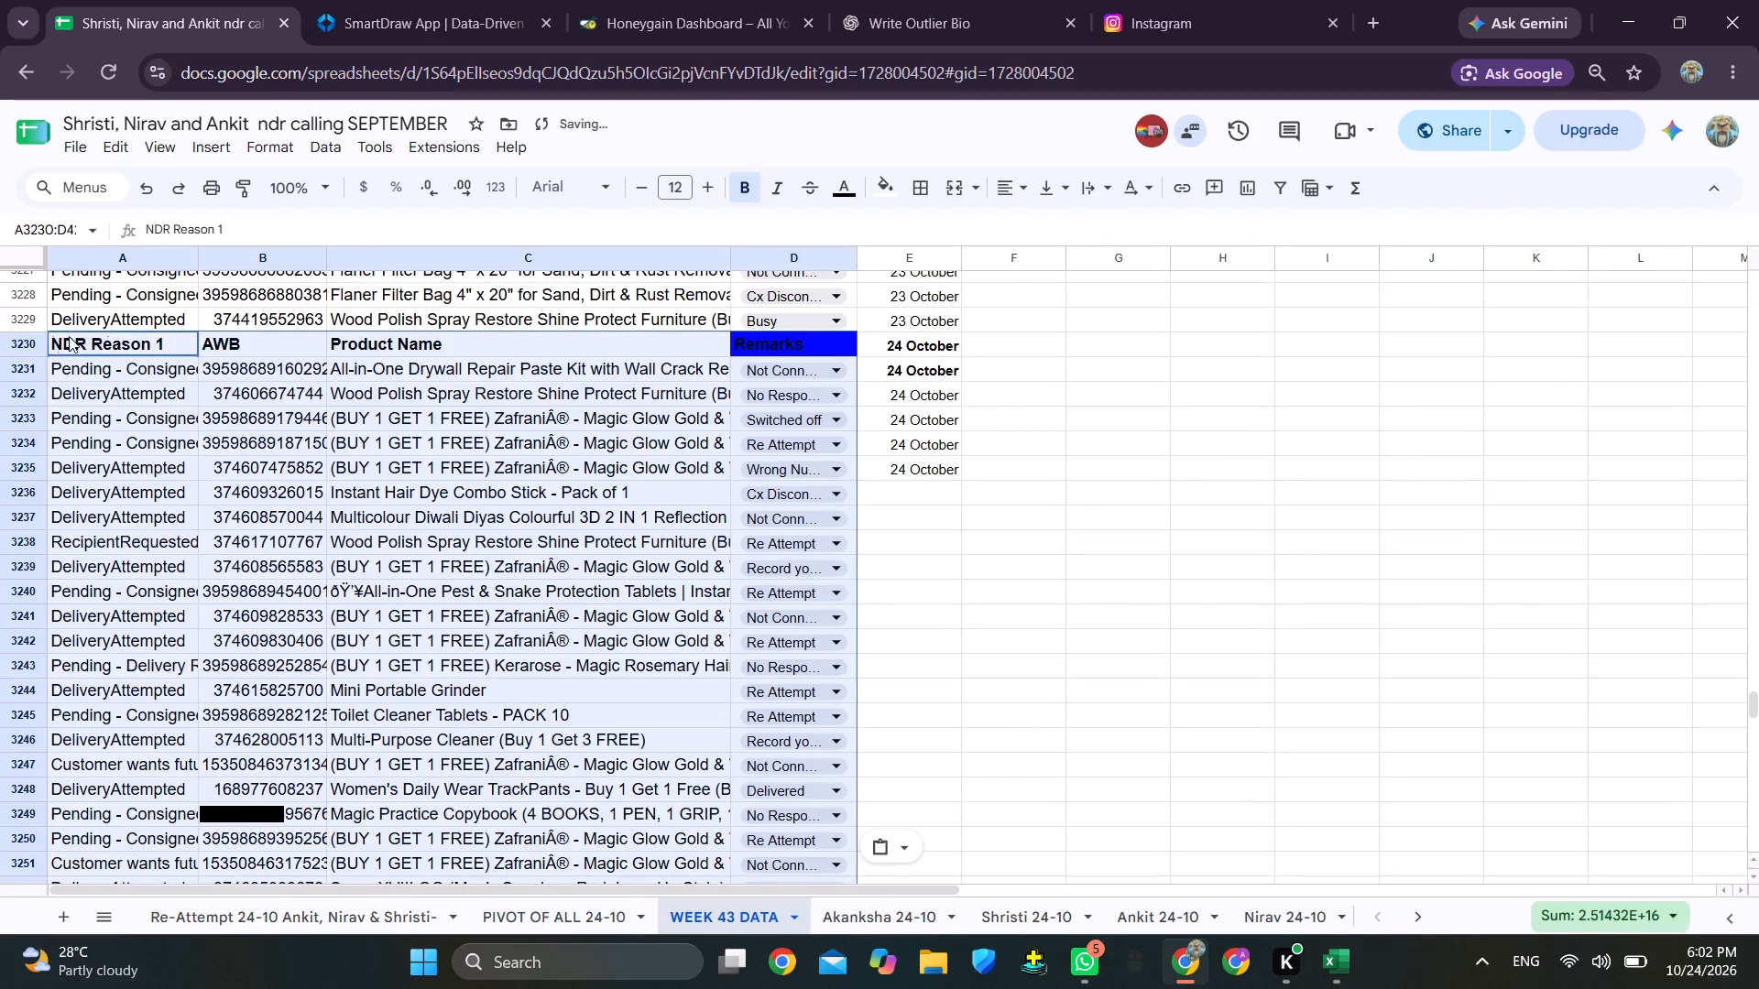
Delete the pasted header row 3230 from the WEEK 43 DATA sheet.
right_click(24, 339)
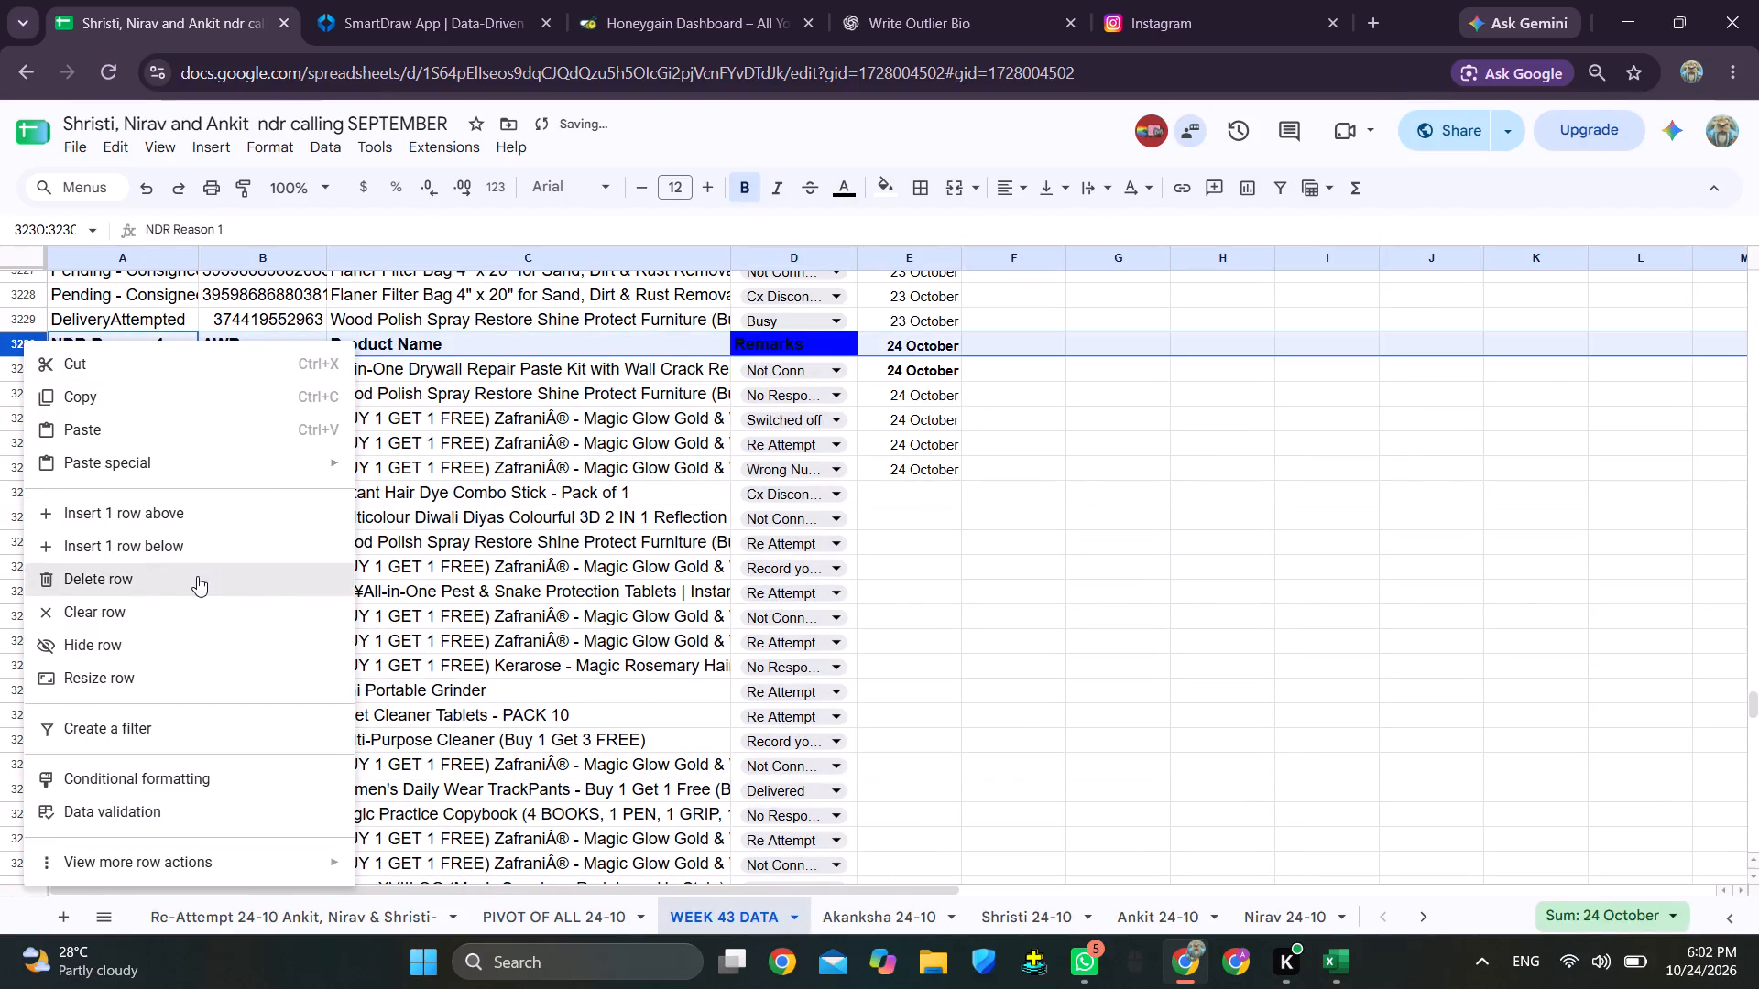
left_click(197, 576)
Fill the 24 October date down column E from E3231 alongside the newly pasted WEEK 43 DATA rows.
left_click_drag(914, 364, 922, 419)
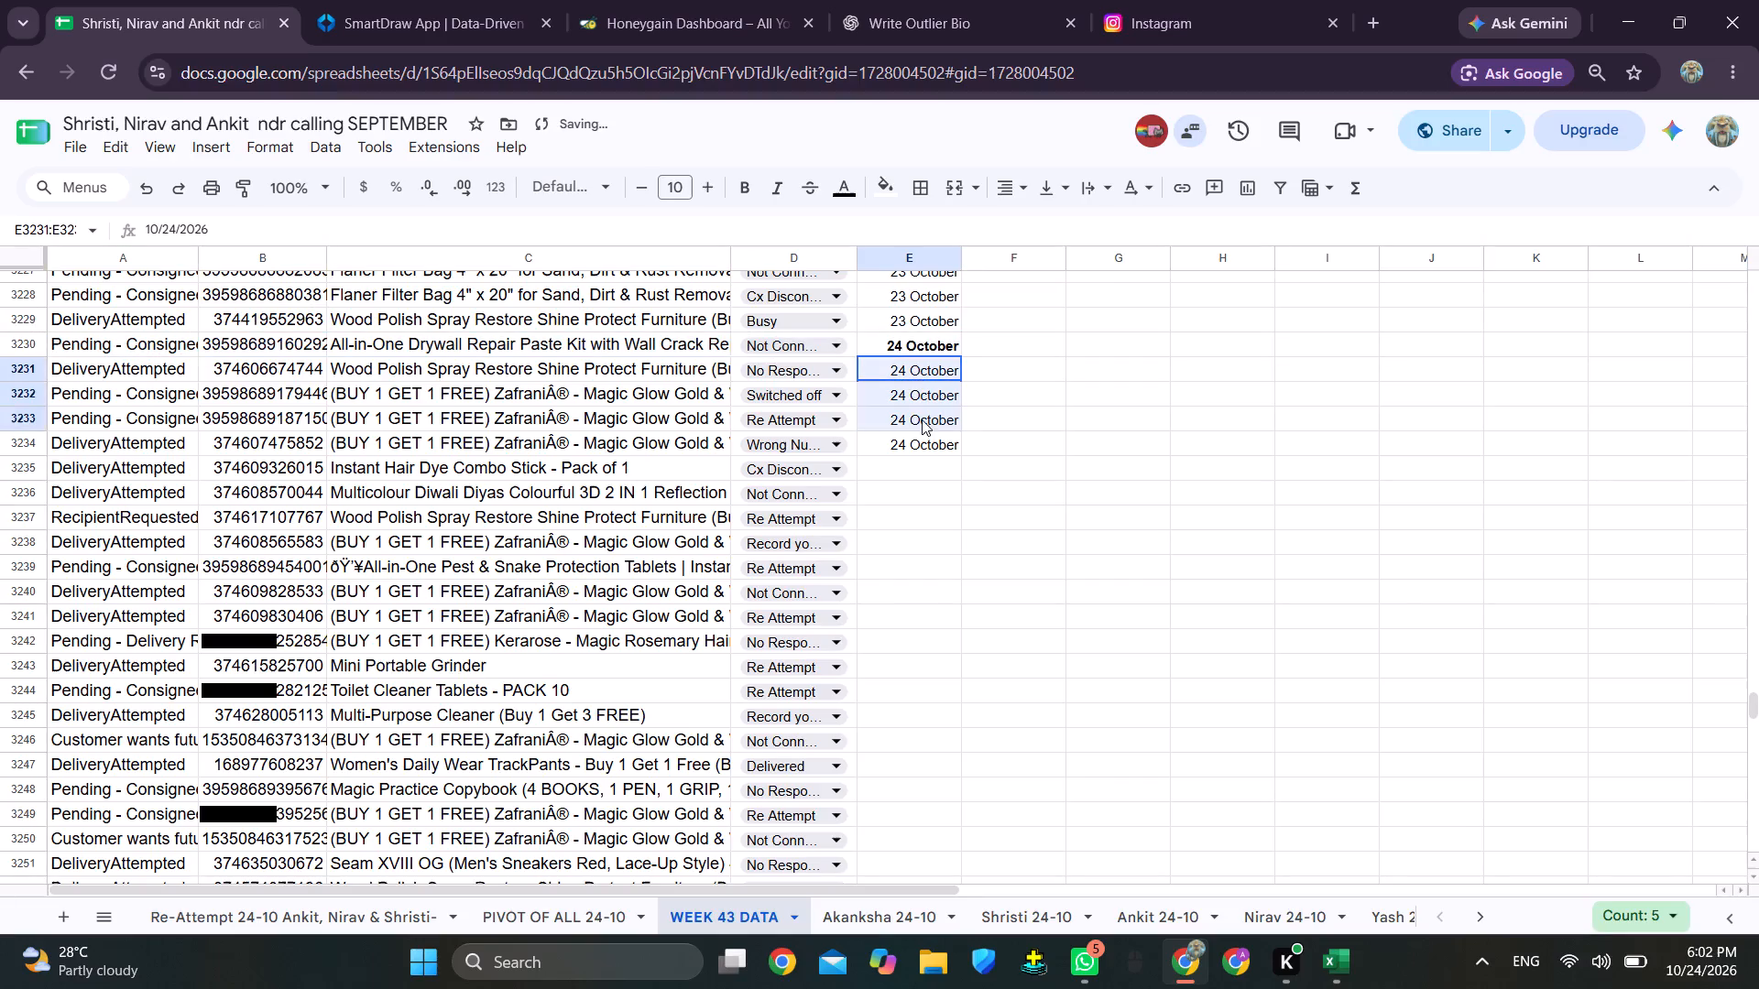
left_click_drag(922, 419, 923, 439)
left_click_drag(962, 457, 950, 988)
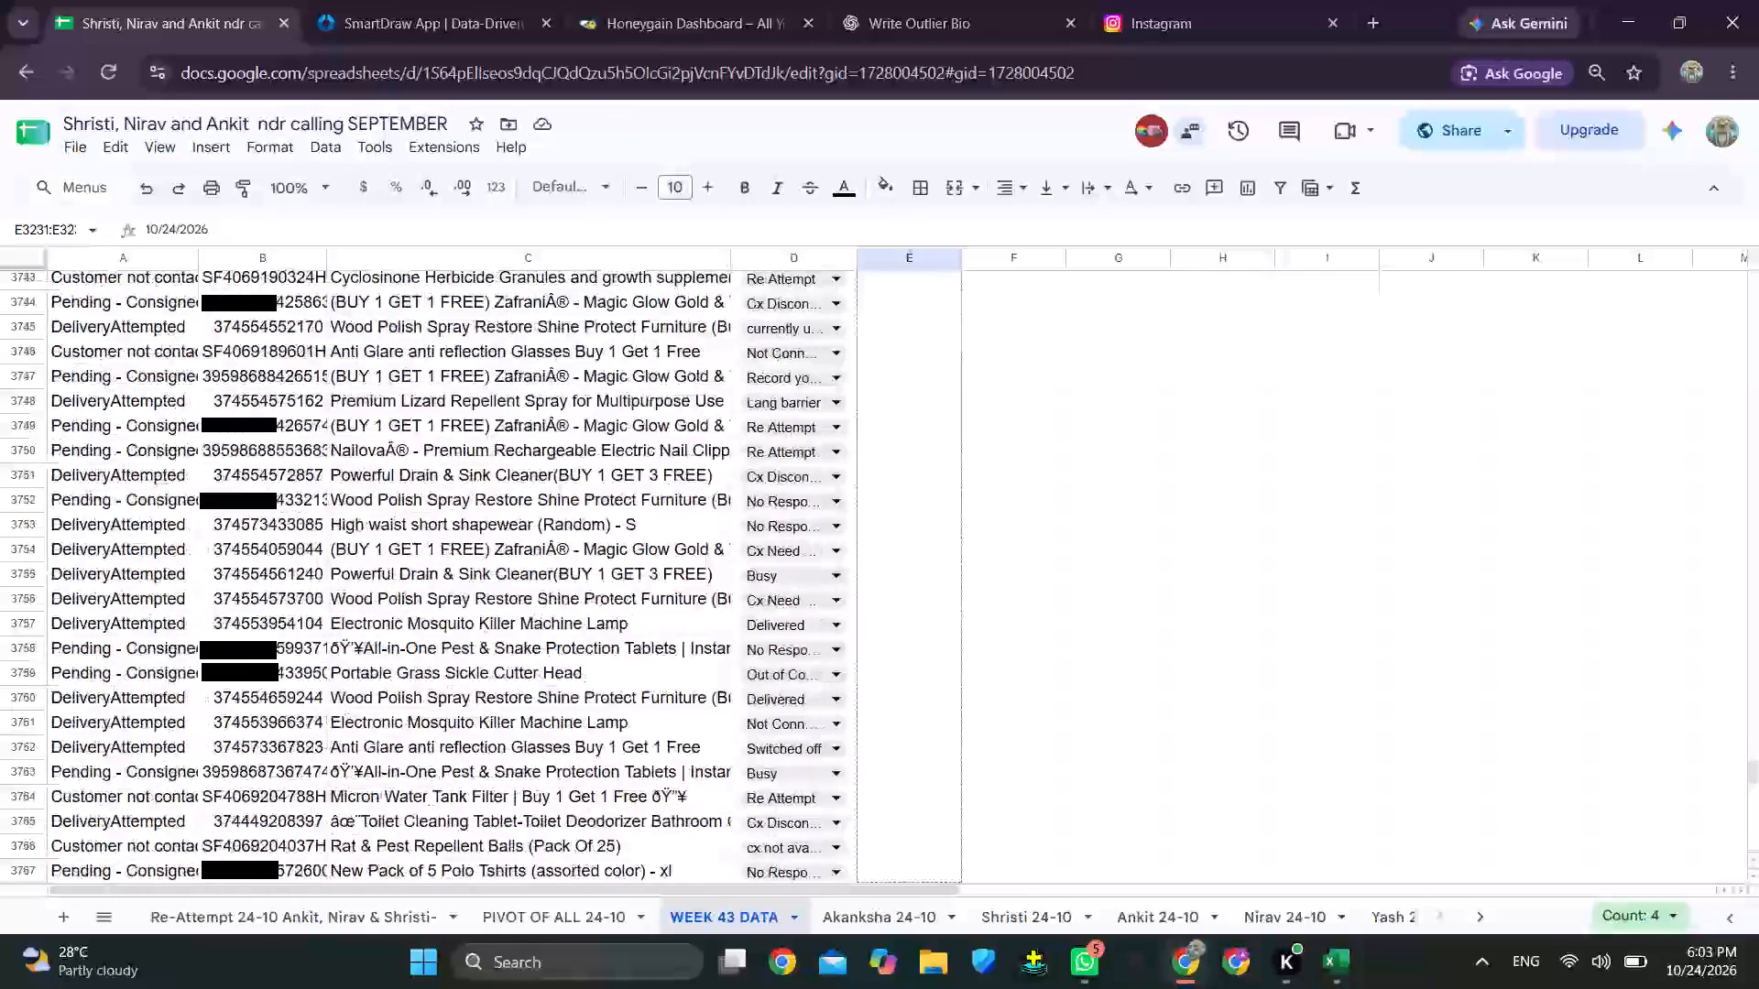
Fill the 24 October date down column E of the WEEK 43 DATA sheet from row 3231 to row 4251.
left_click_drag(950, 988, 951, 988)
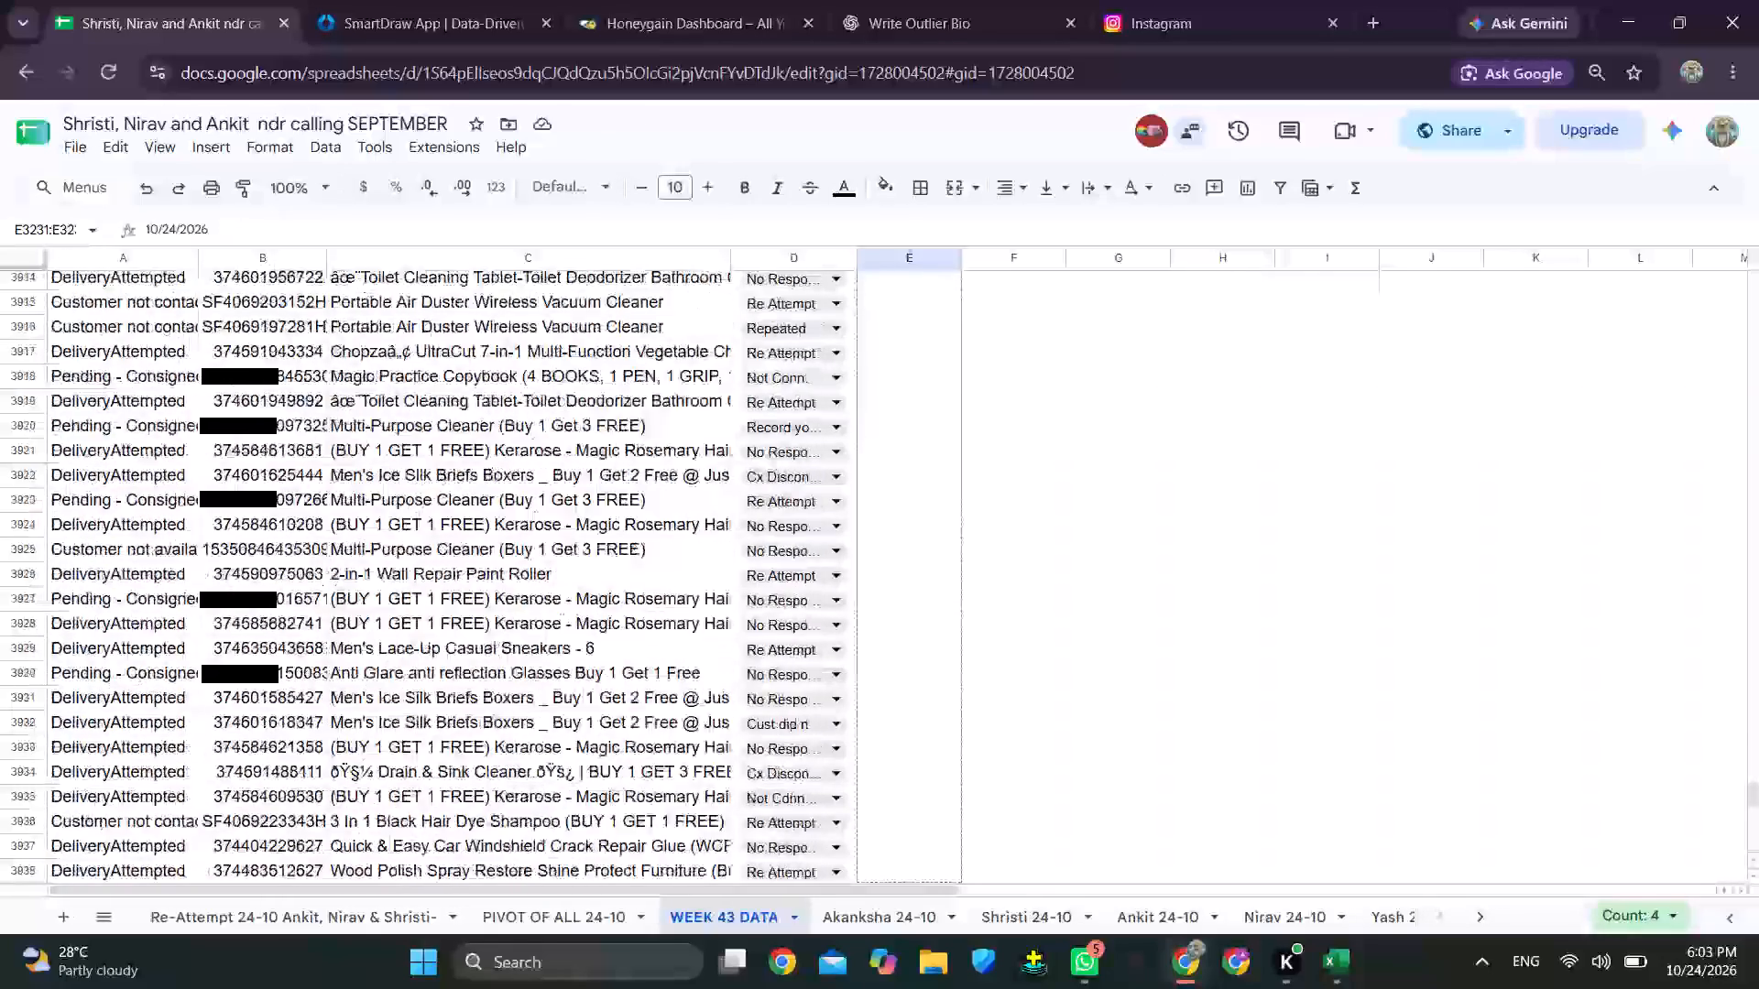
left_click_drag(951, 988, 953, 988)
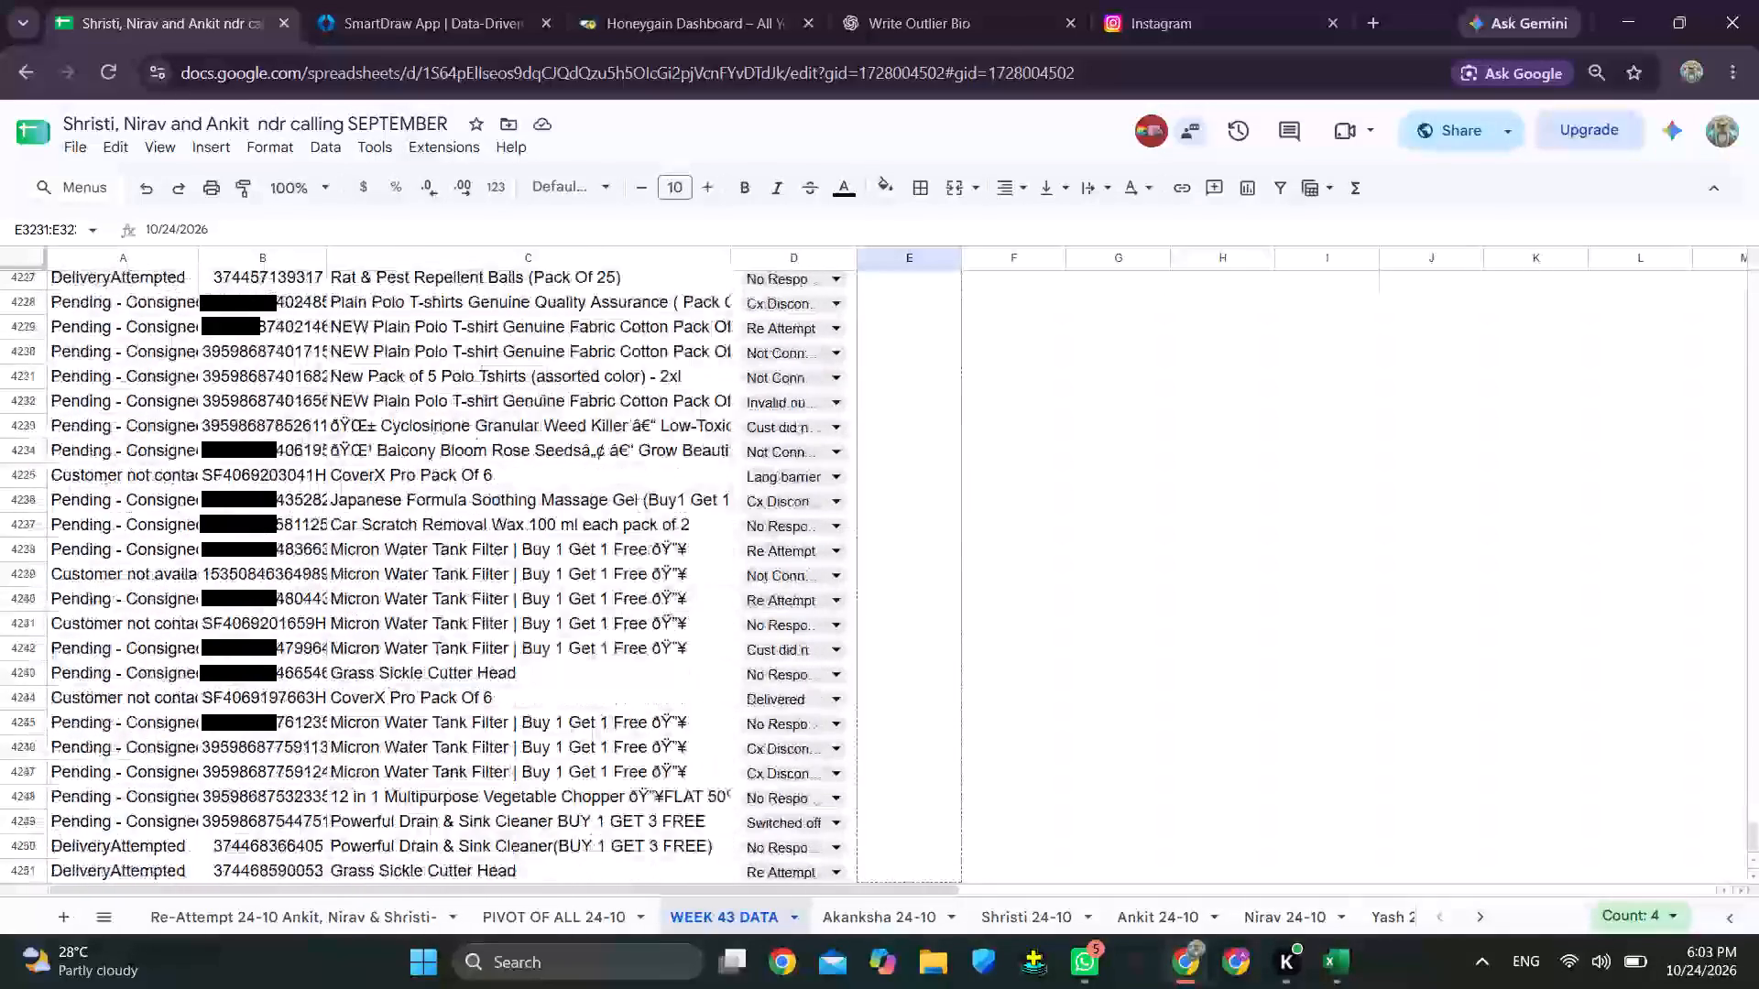
left_click_drag(953, 988, 948, 845)
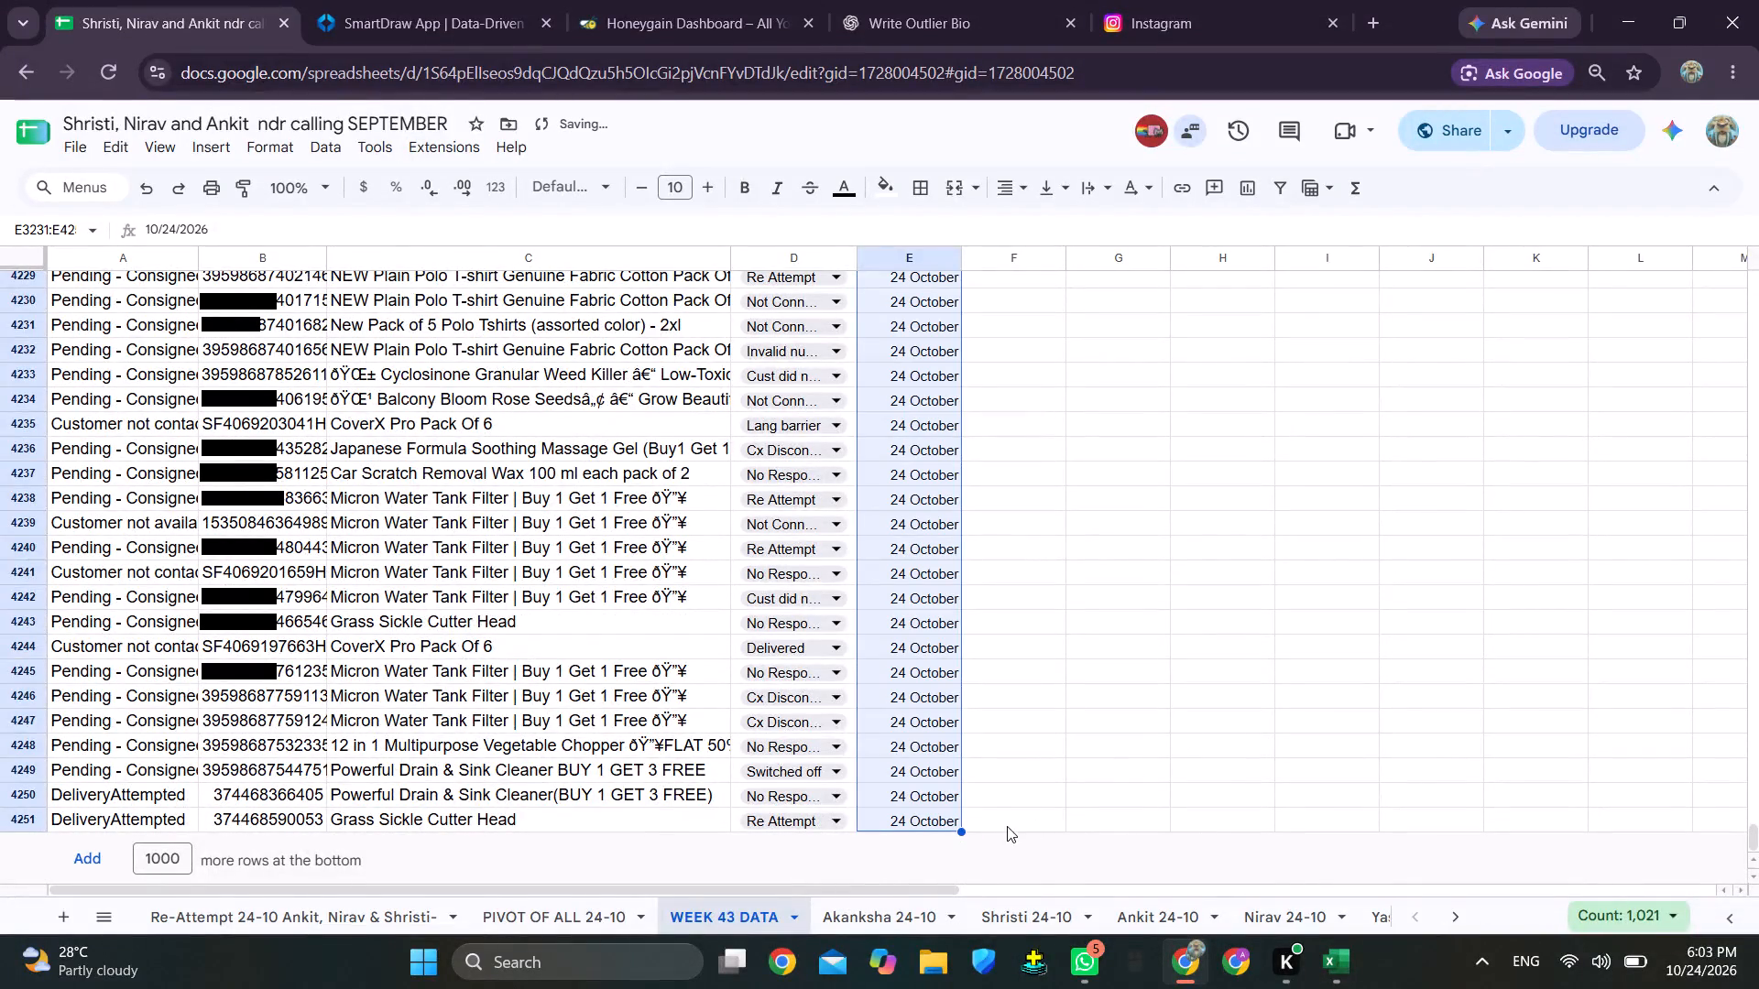
left_click(1007, 826)
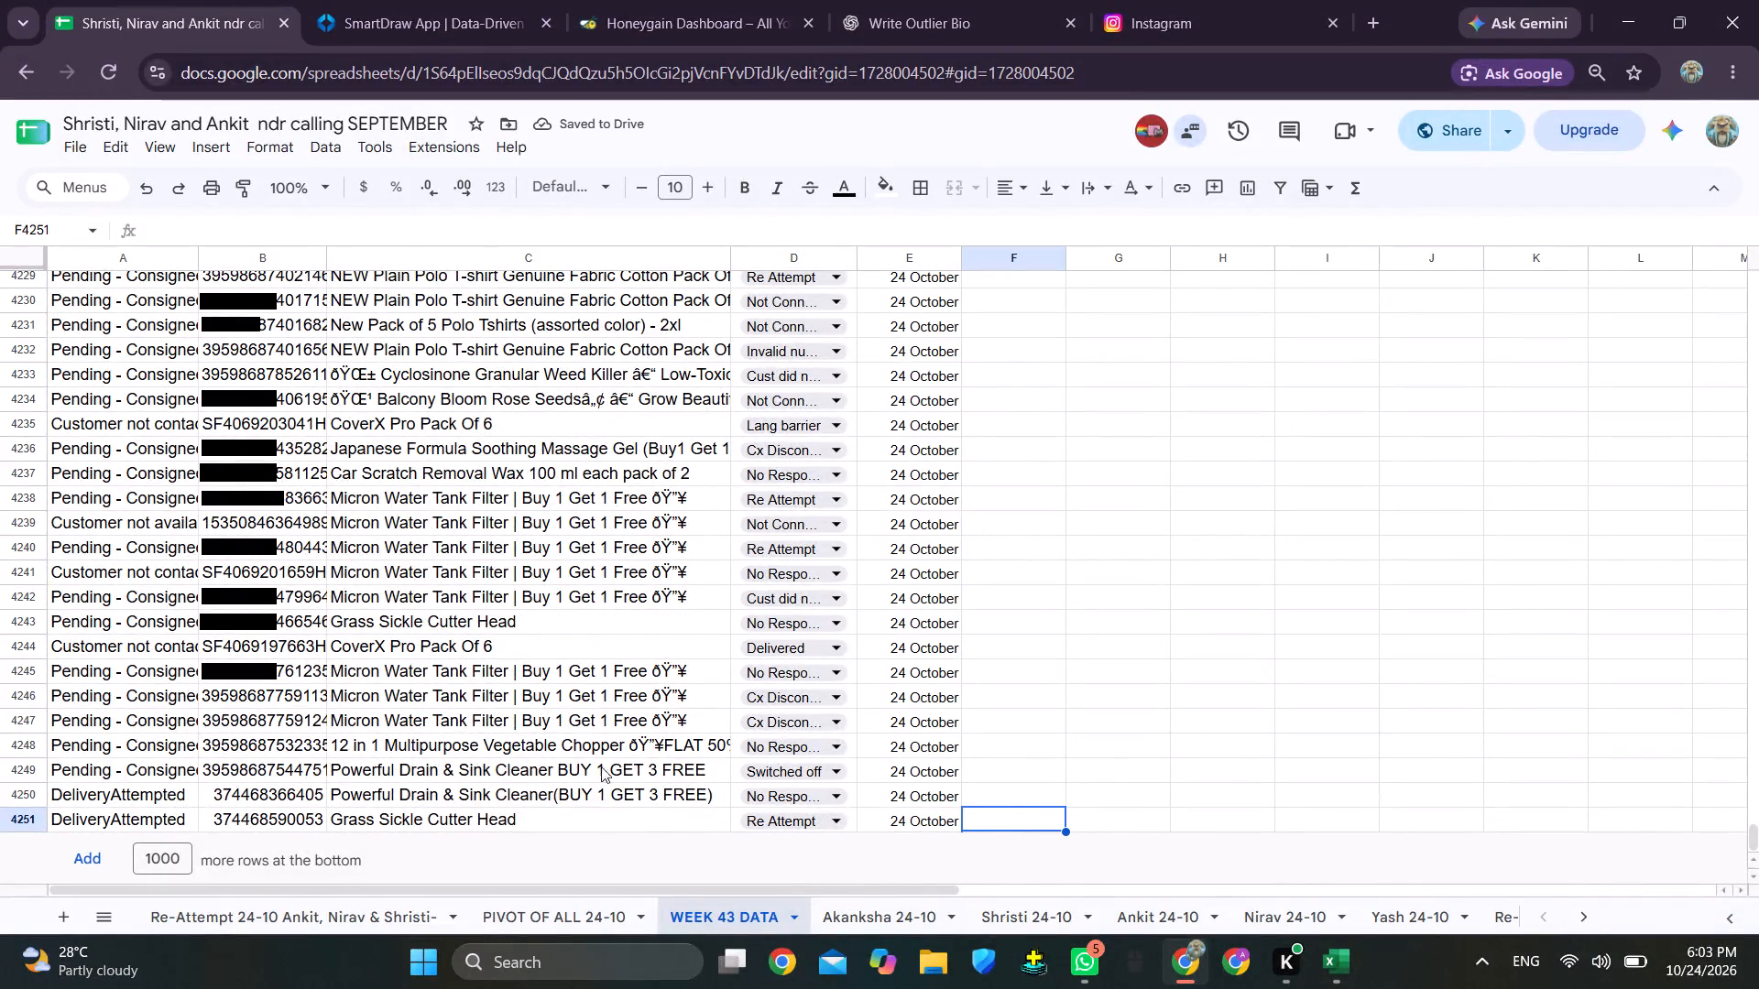
Clear the leftover copy selection on the PIVOT OF ALL 24-10 sheet and select empty cell P1.
left_click(549, 916)
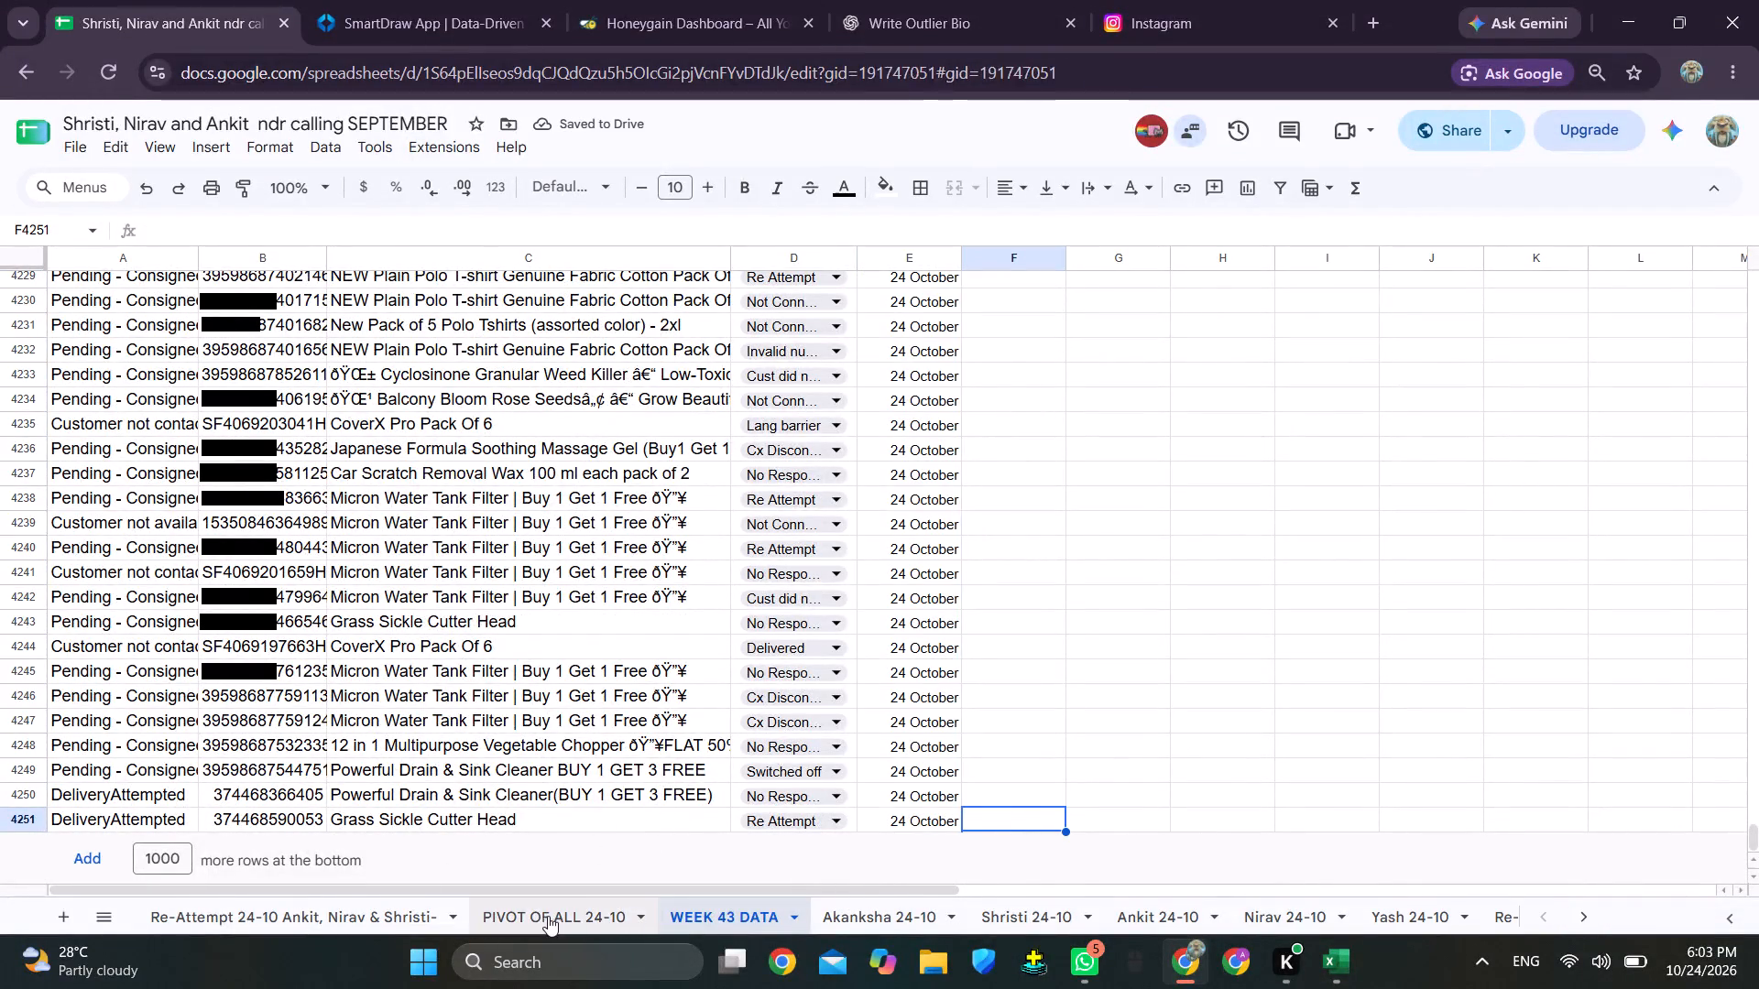
key("Escape")
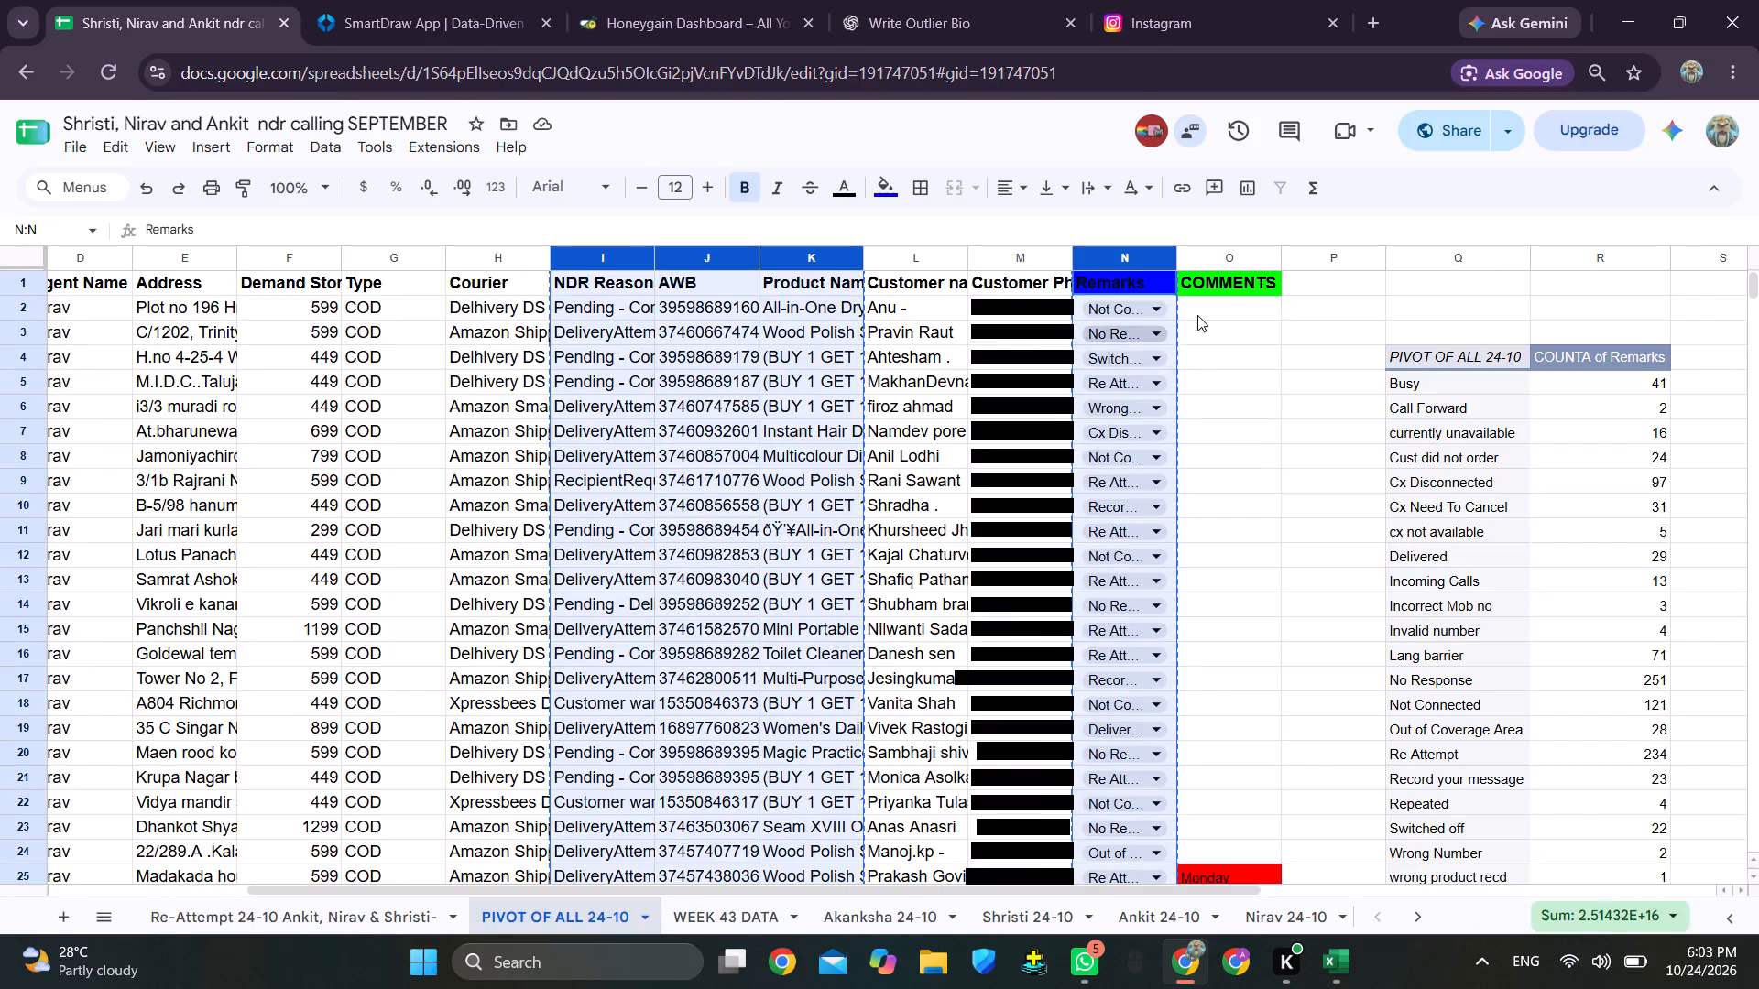
left_click(1313, 282)
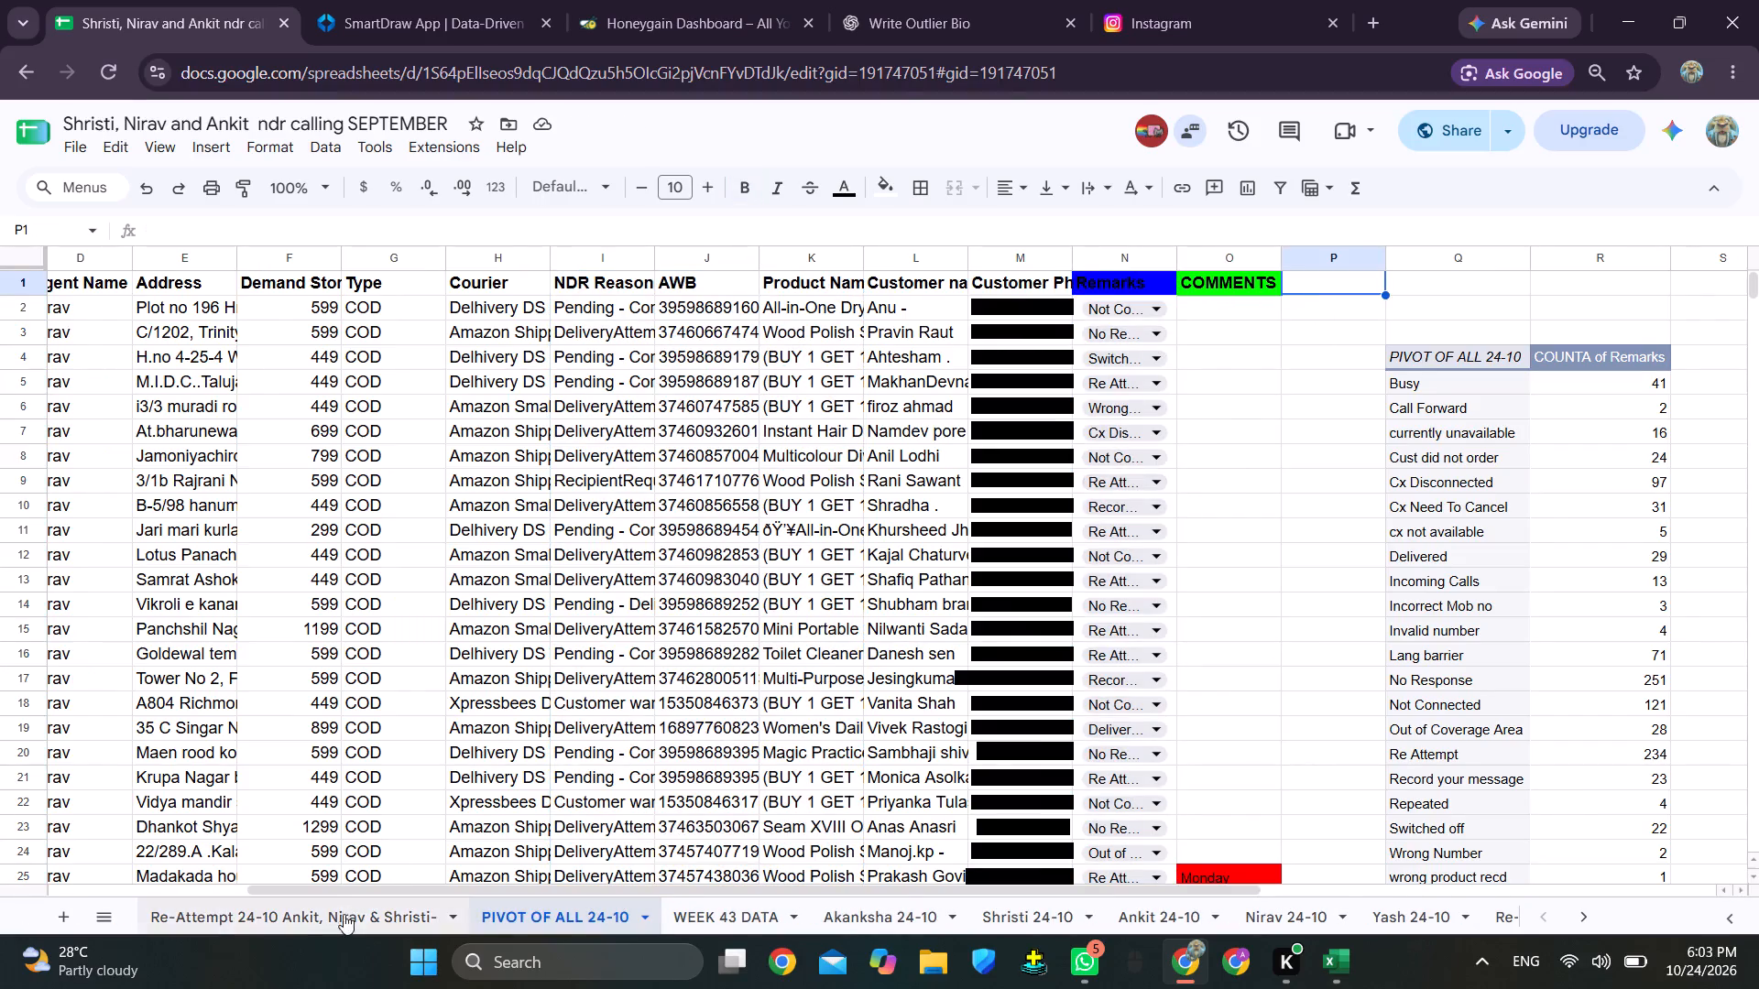
Add a filter to the Remarks column of the Akanksha 24-10 sheet, showing only Re Attempt rows.
left_click(344, 920)
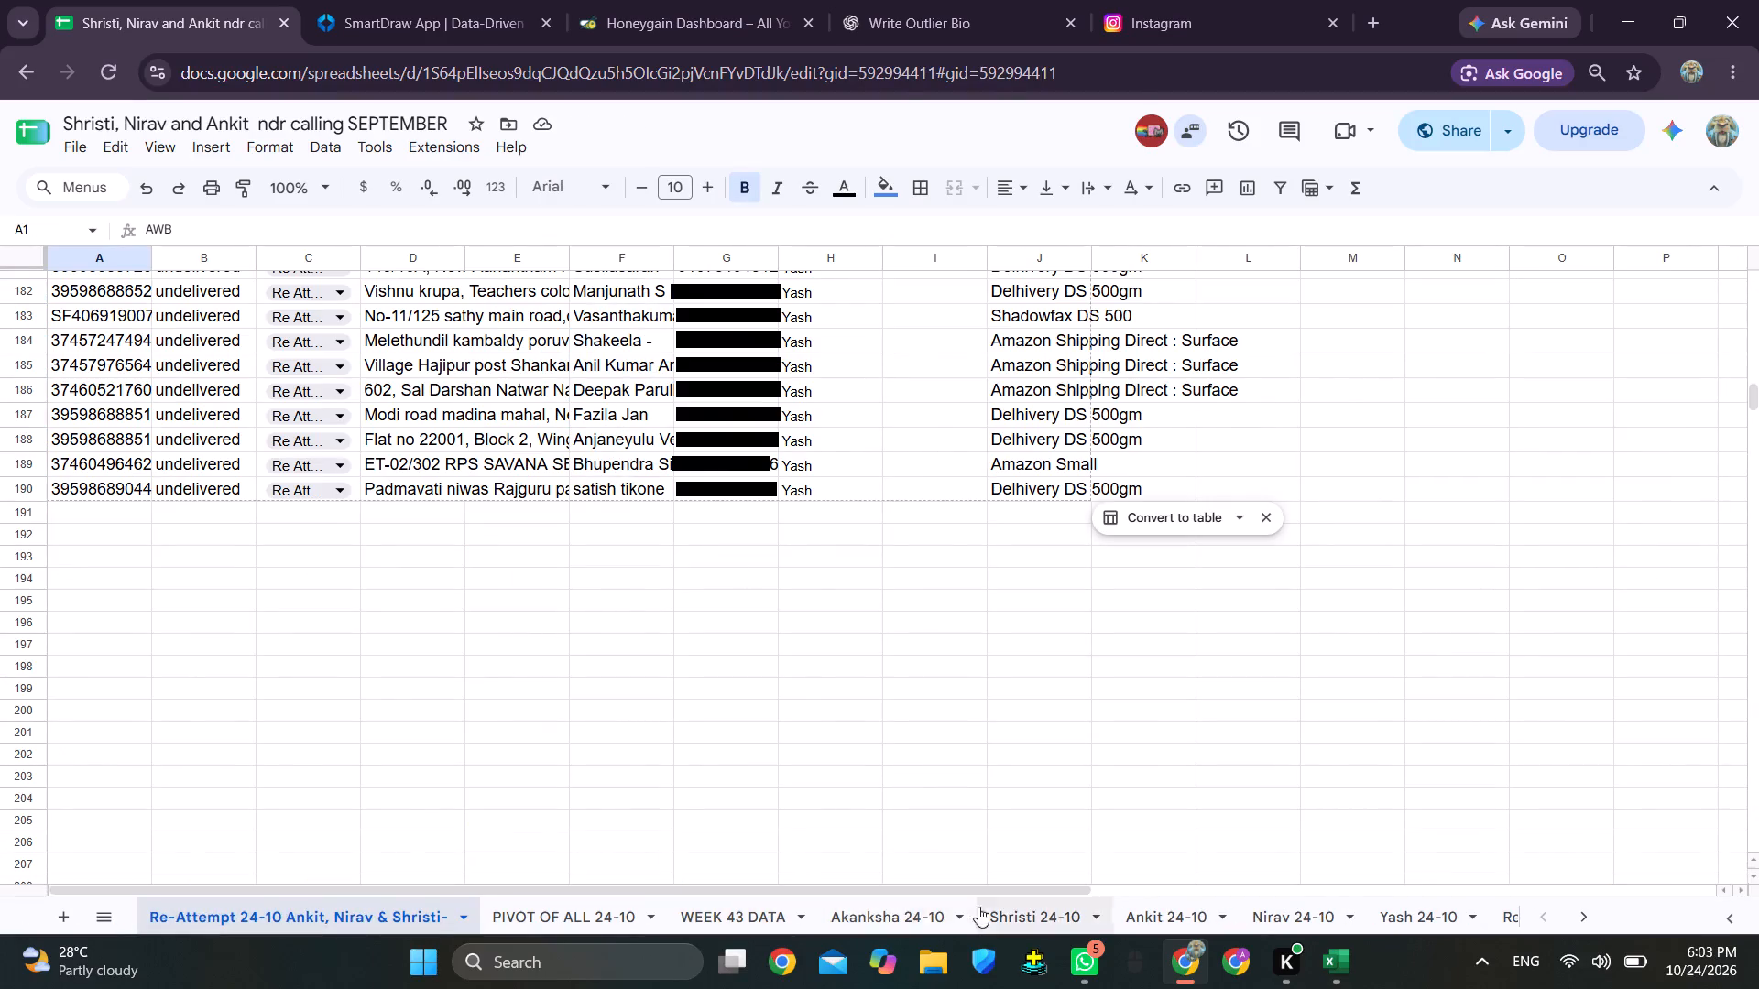
left_click(888, 918)
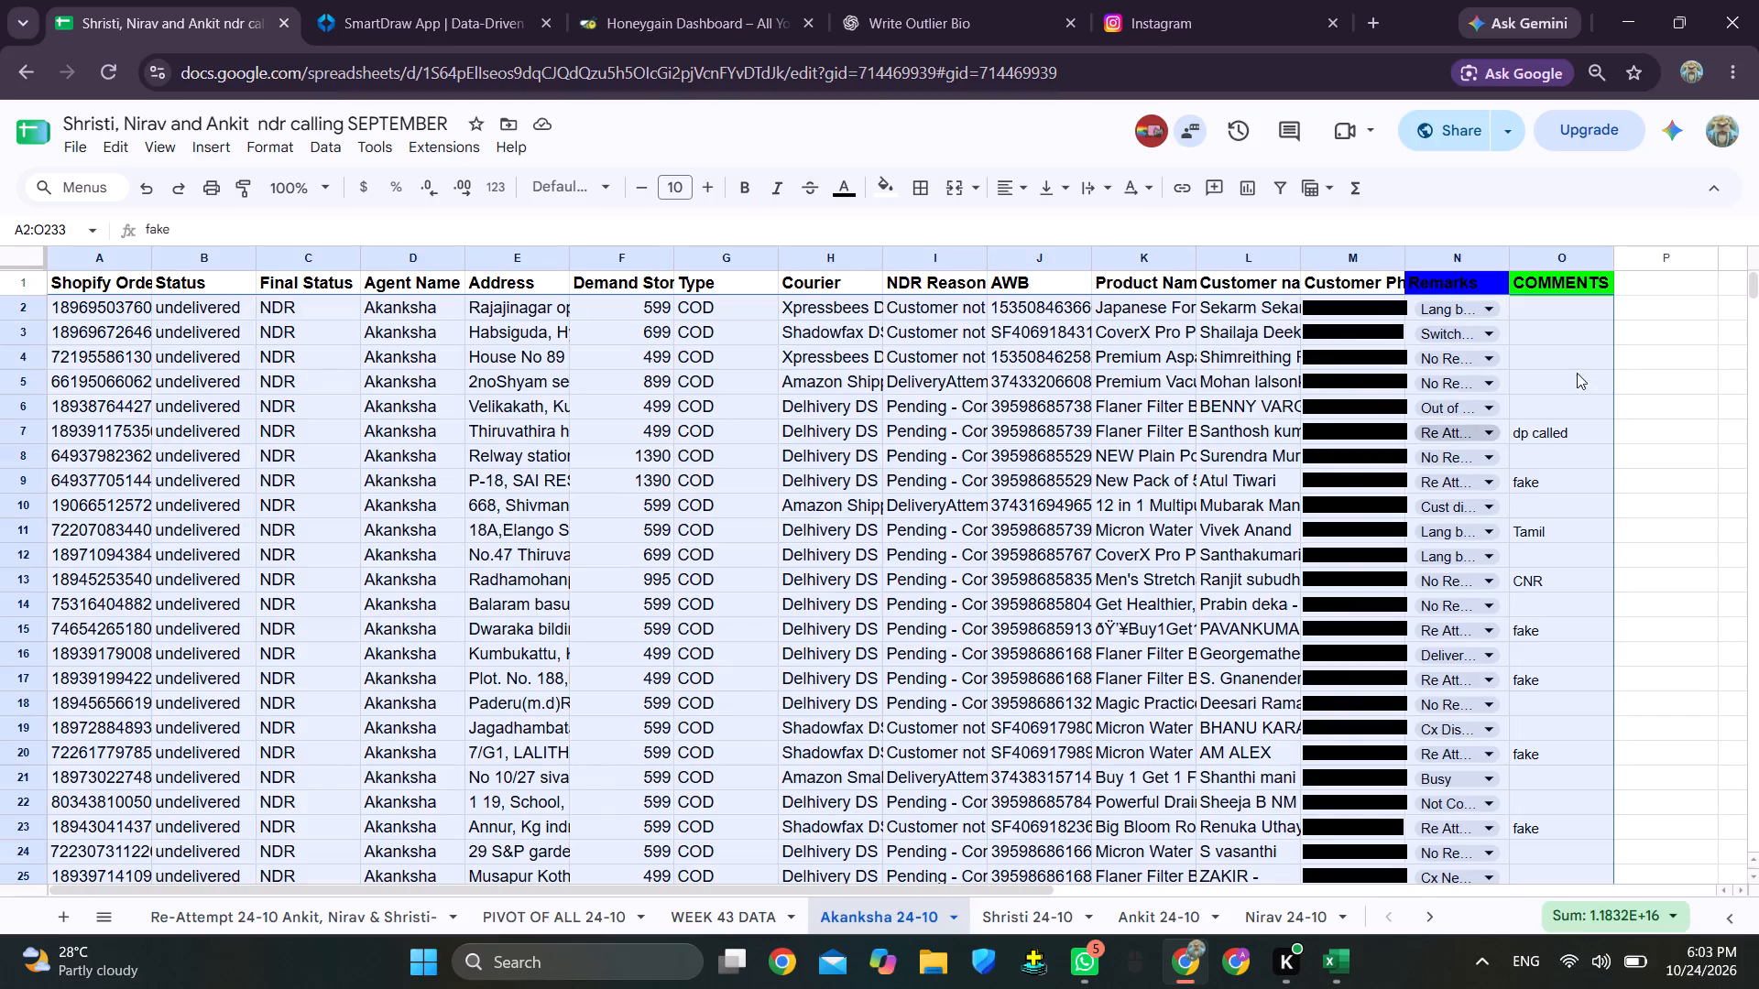
right_click(1457, 255)
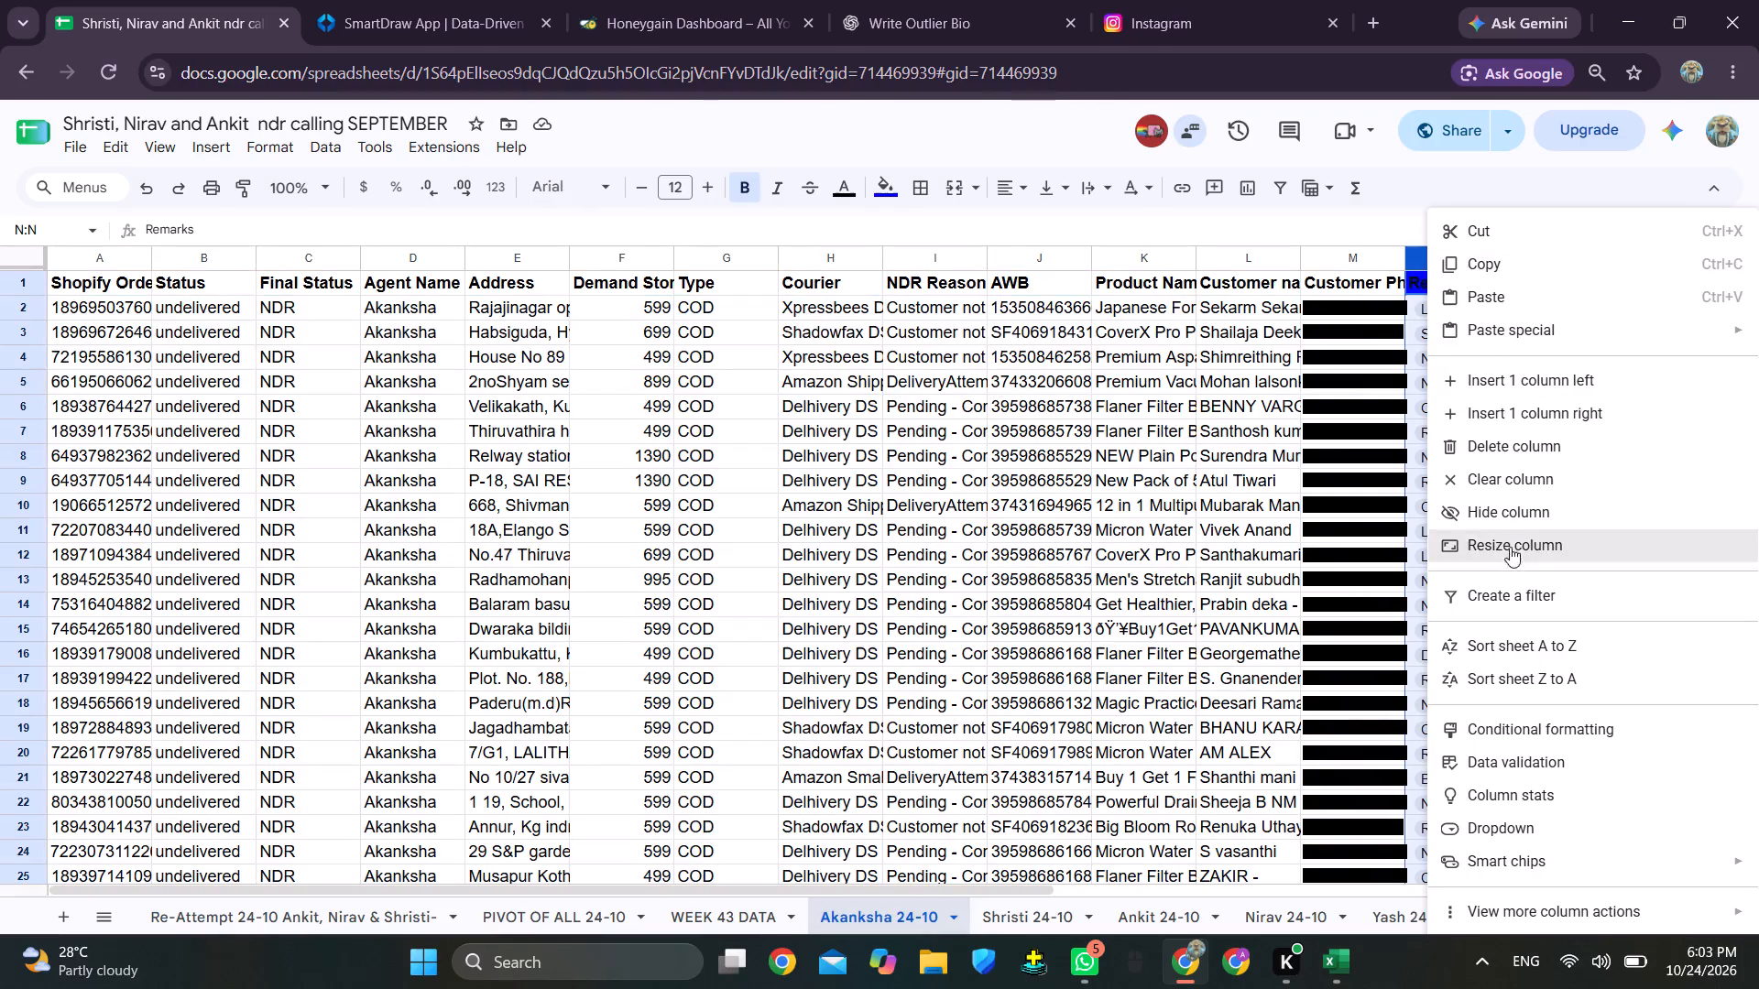
left_click(1496, 591)
left_click(1500, 287)
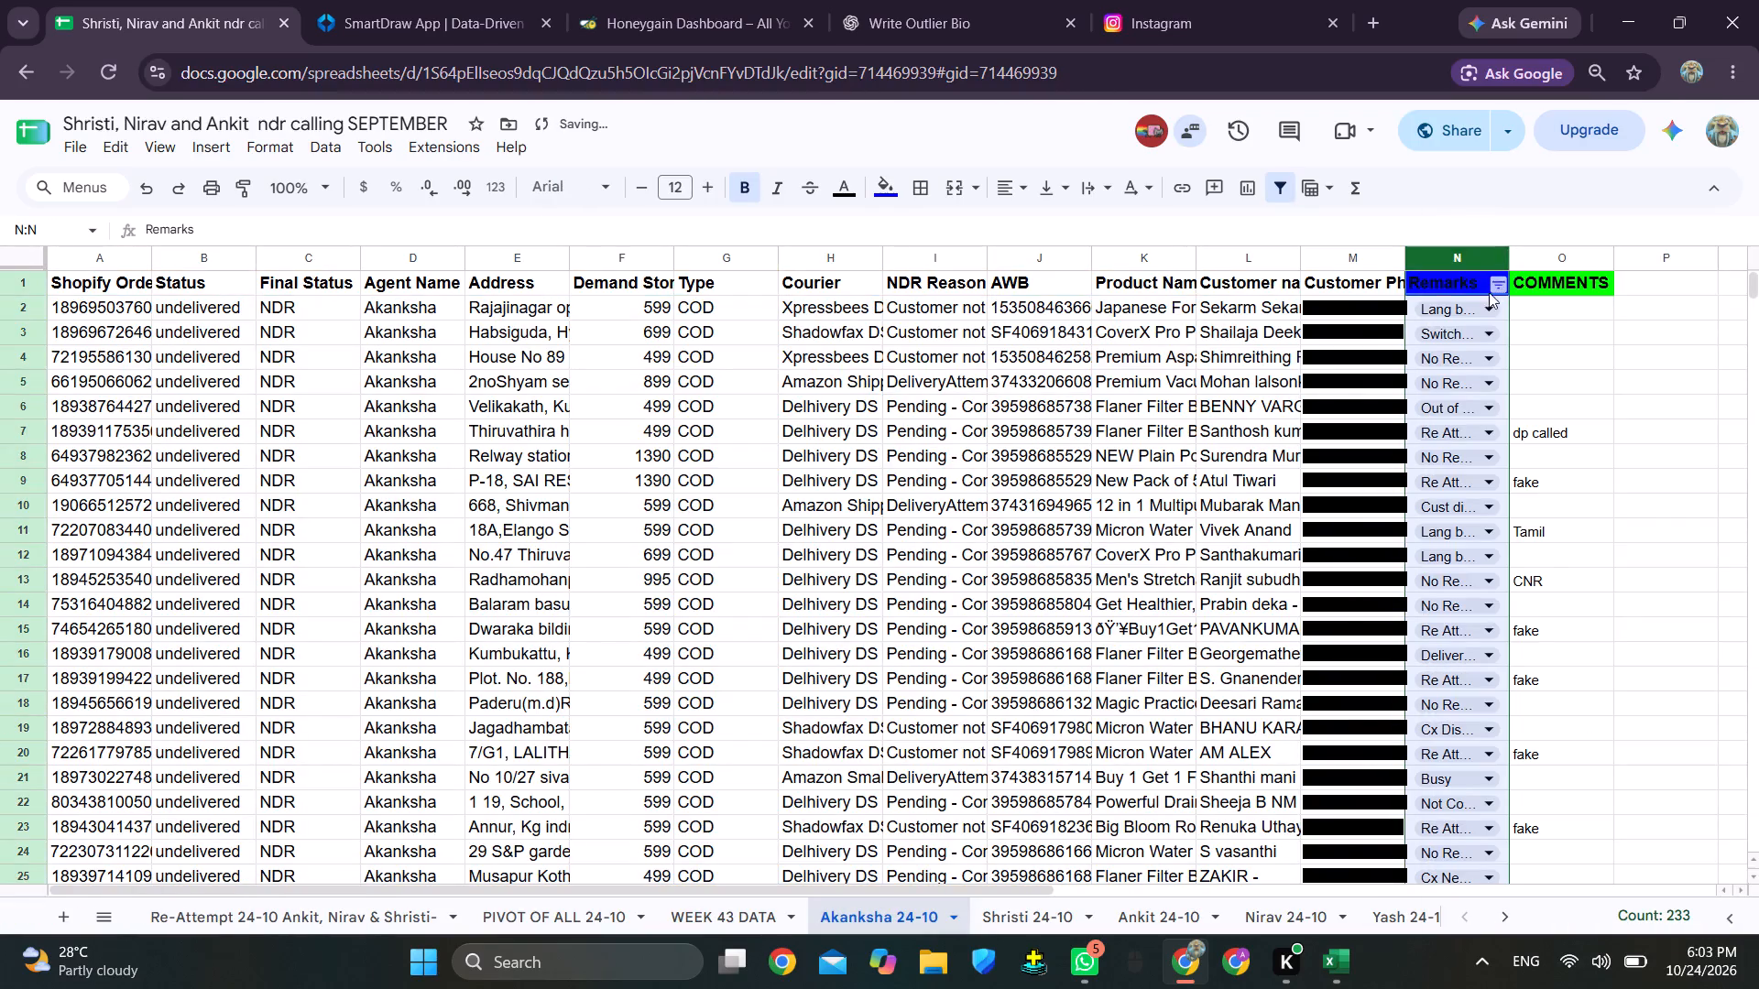
left_click(1317, 538)
scroll(1344, 637, "down", 1)
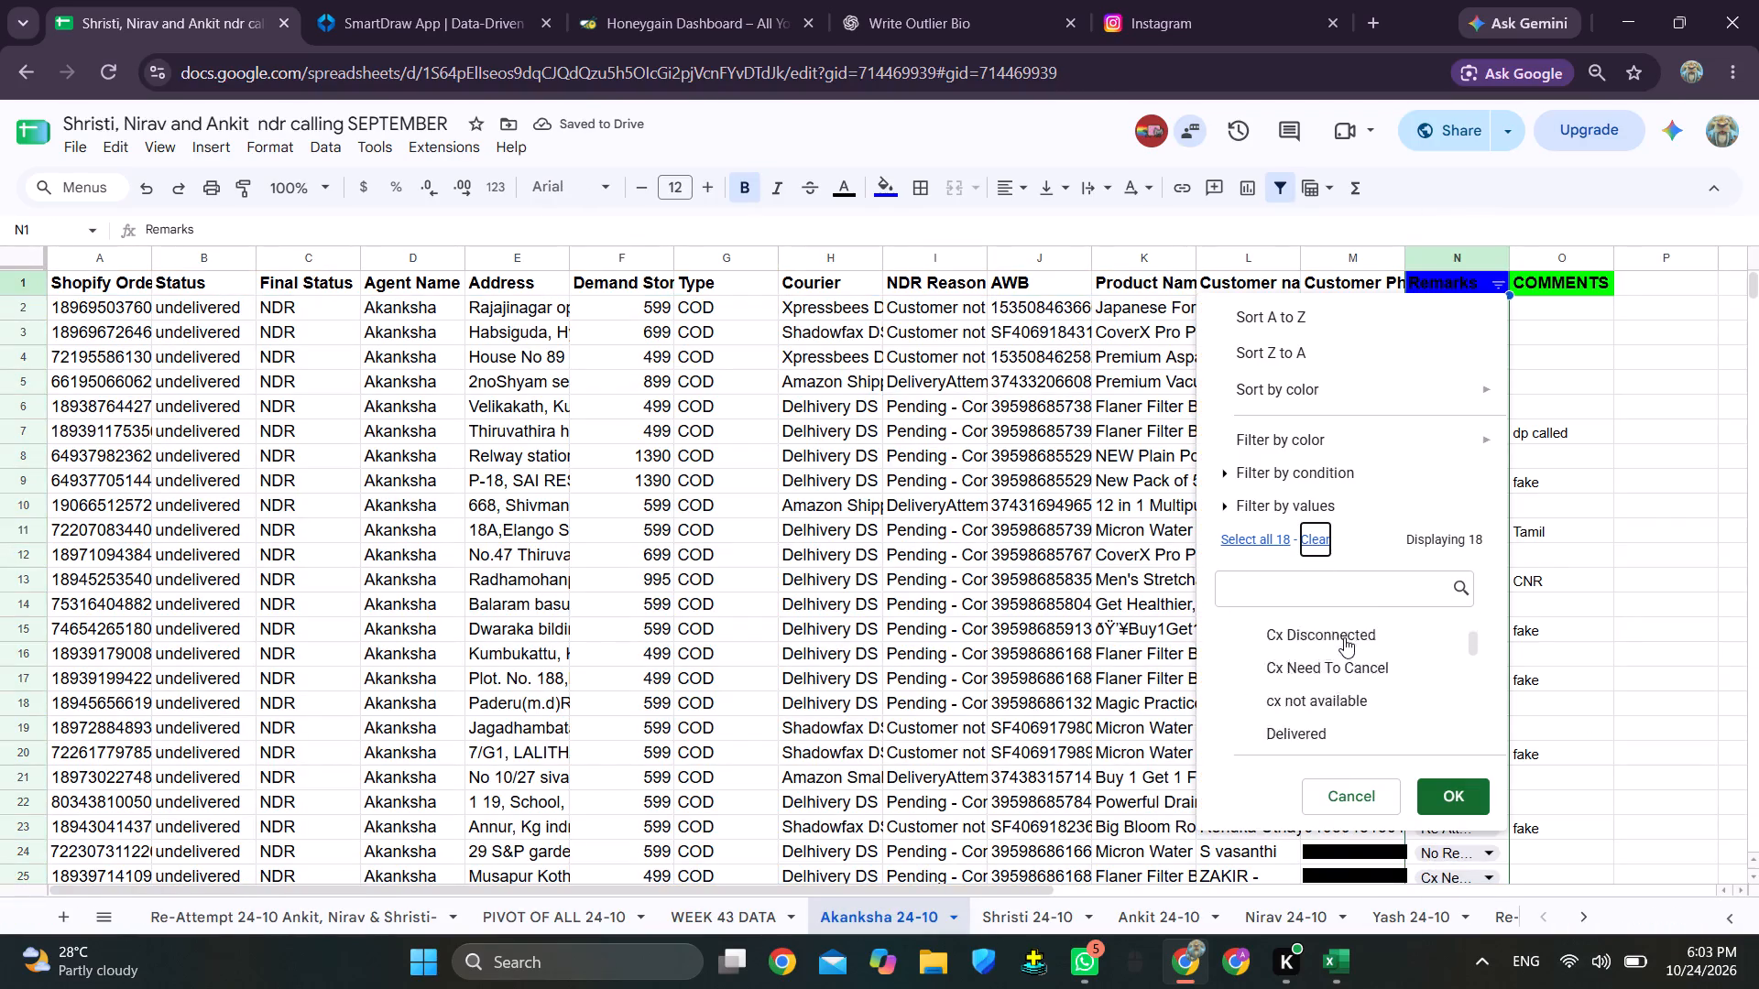
scroll(1344, 640, "down", 2)
left_click(1314, 711)
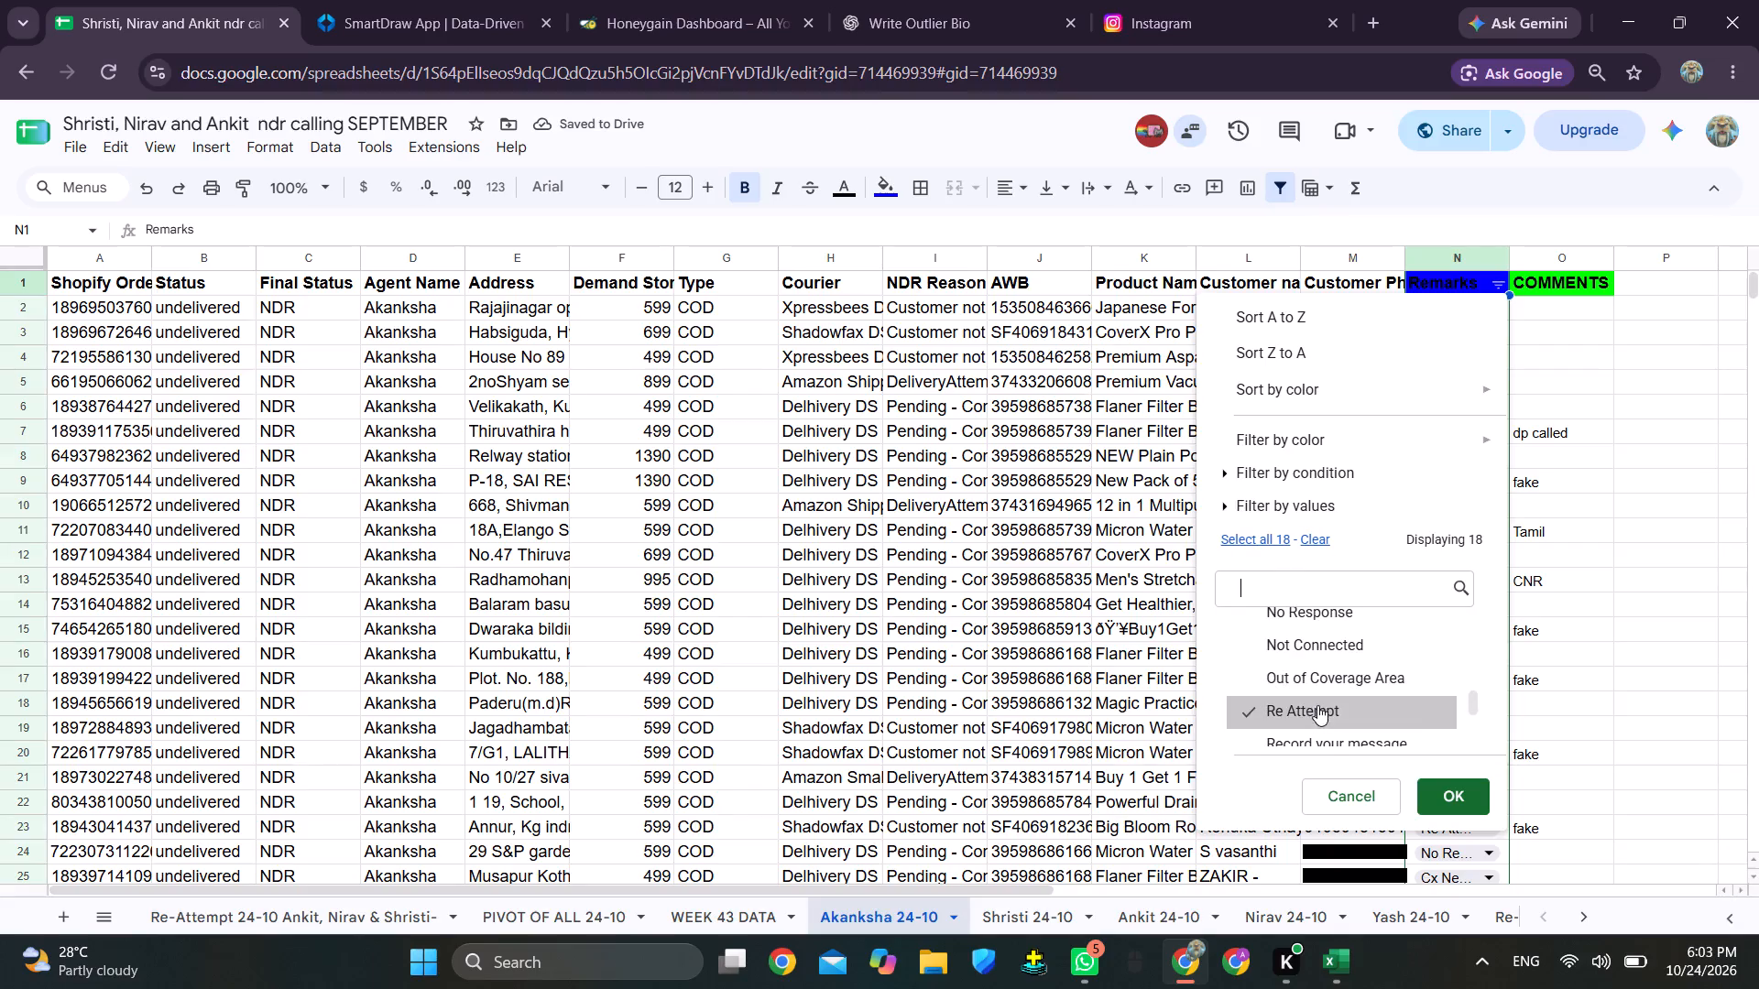
left_click(1454, 792)
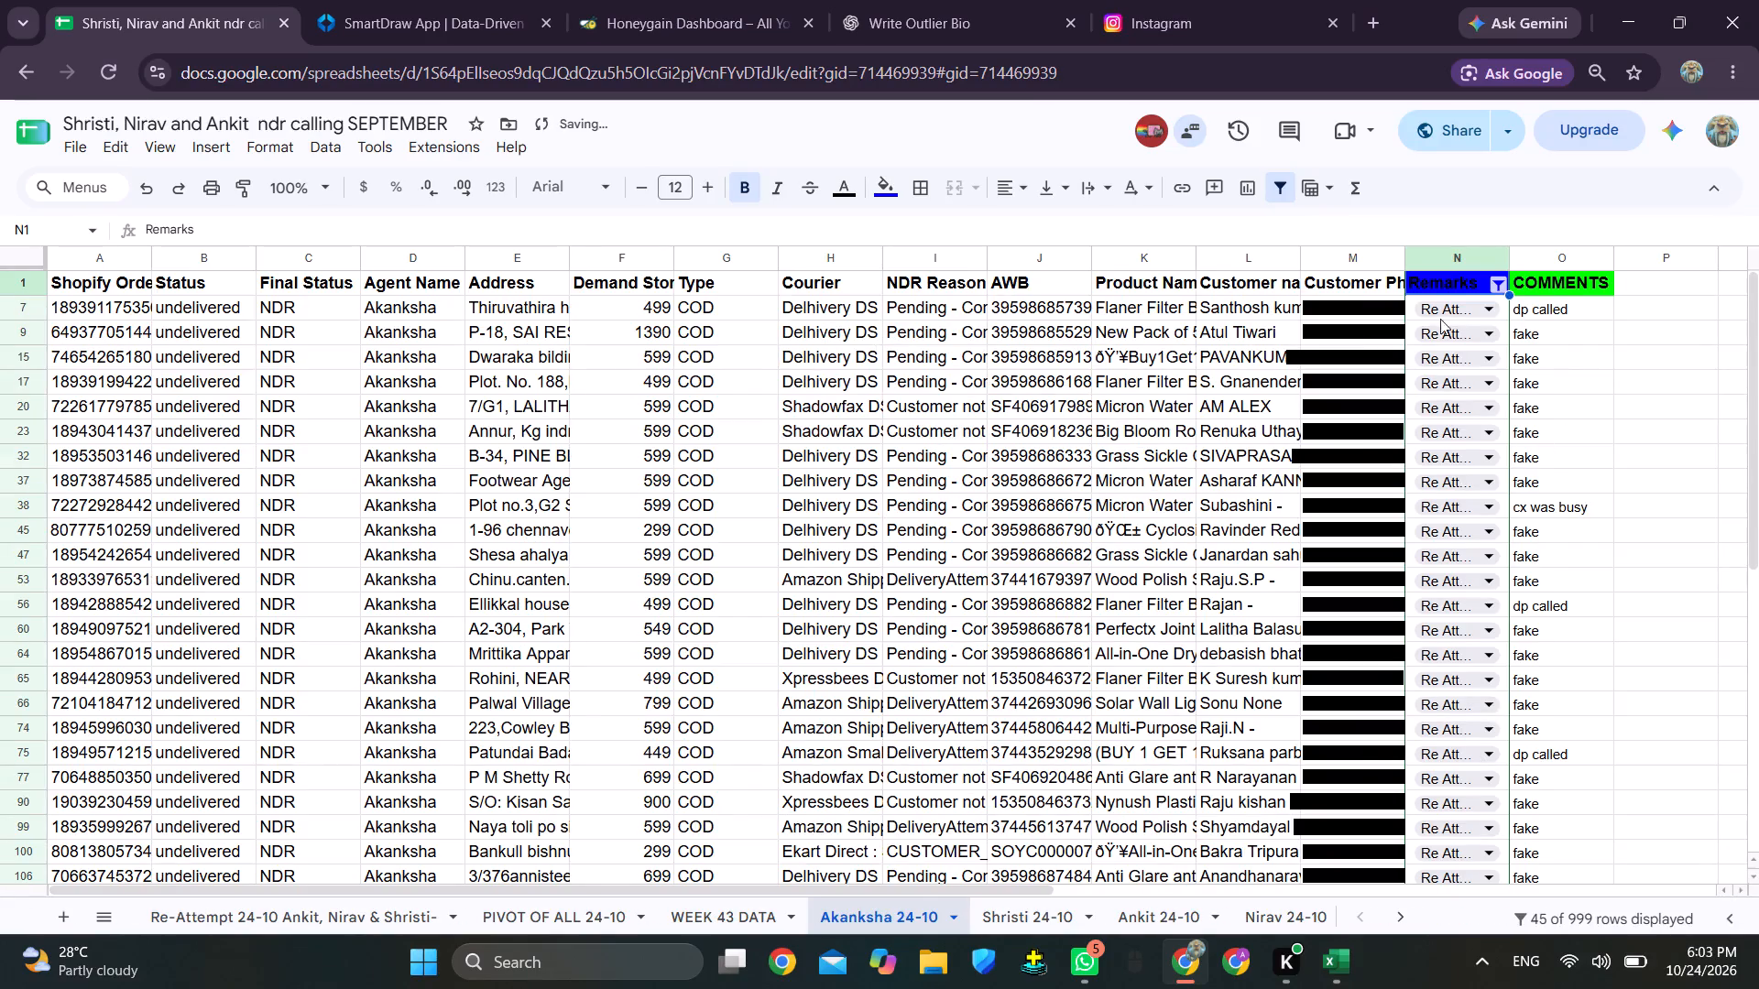
Copy Akanksha's filtered Remarks column into the Re-Attempt 24-10 sheet, starting at C191.
left_click(1464, 252)
key("ctrl+c")
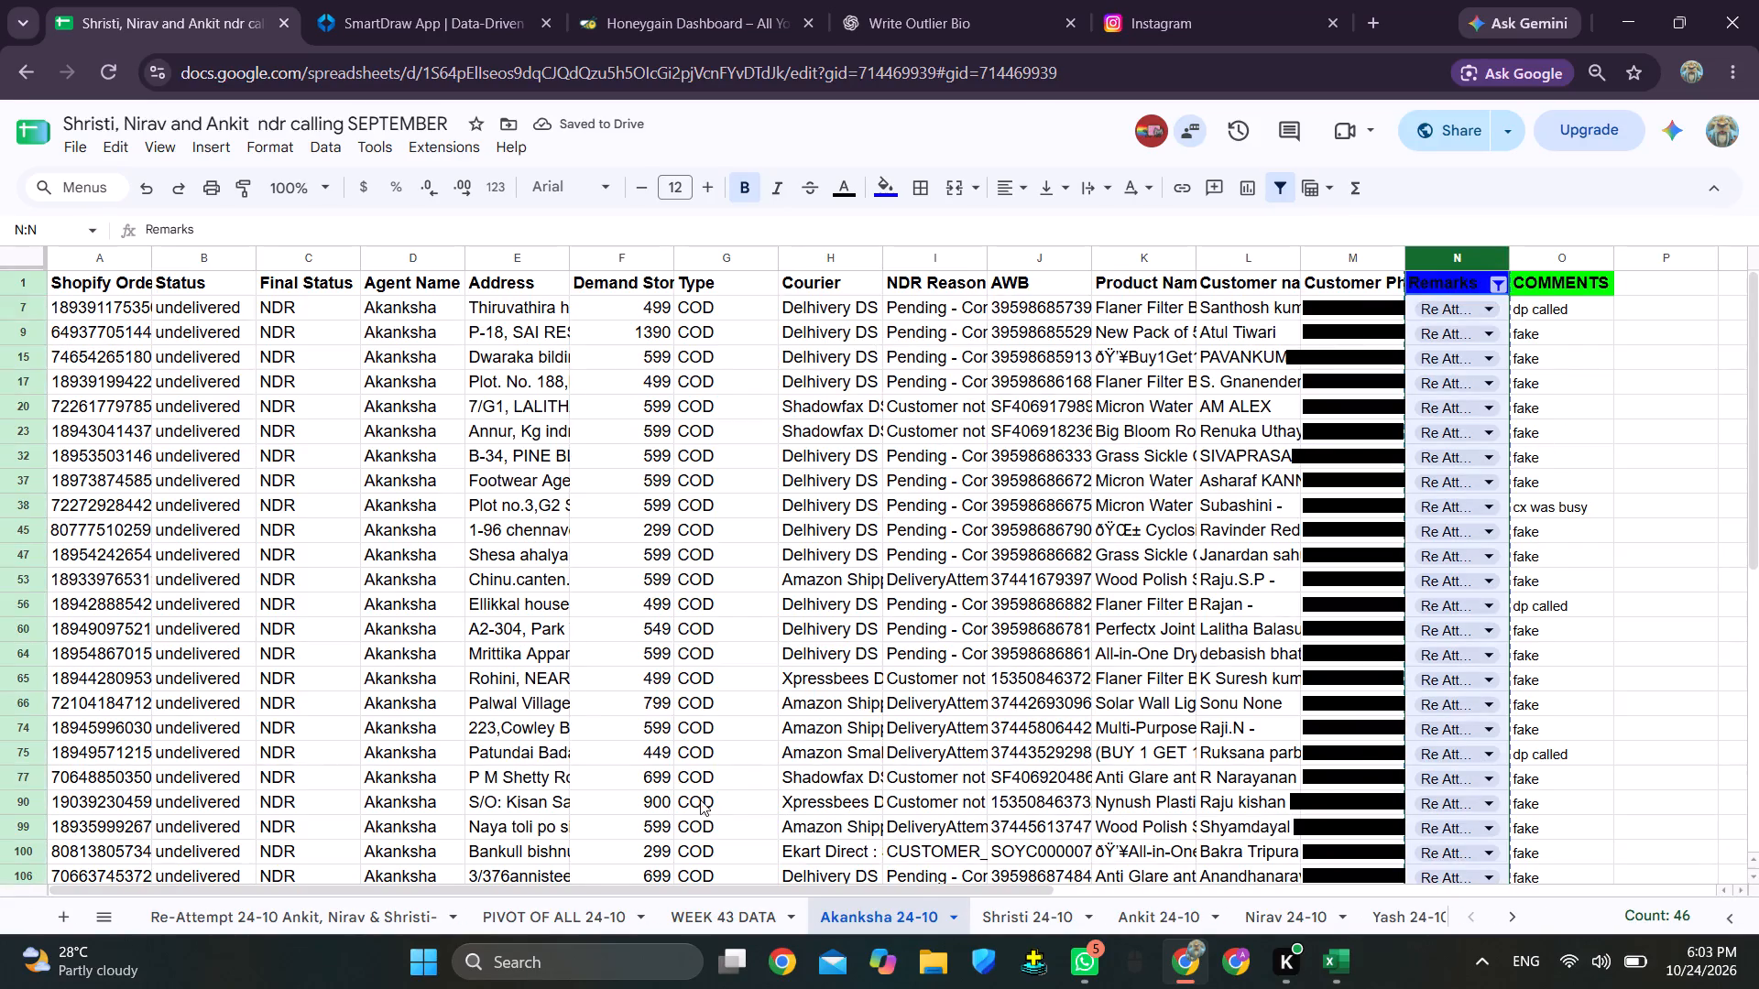
left_click(334, 916)
left_click(318, 516)
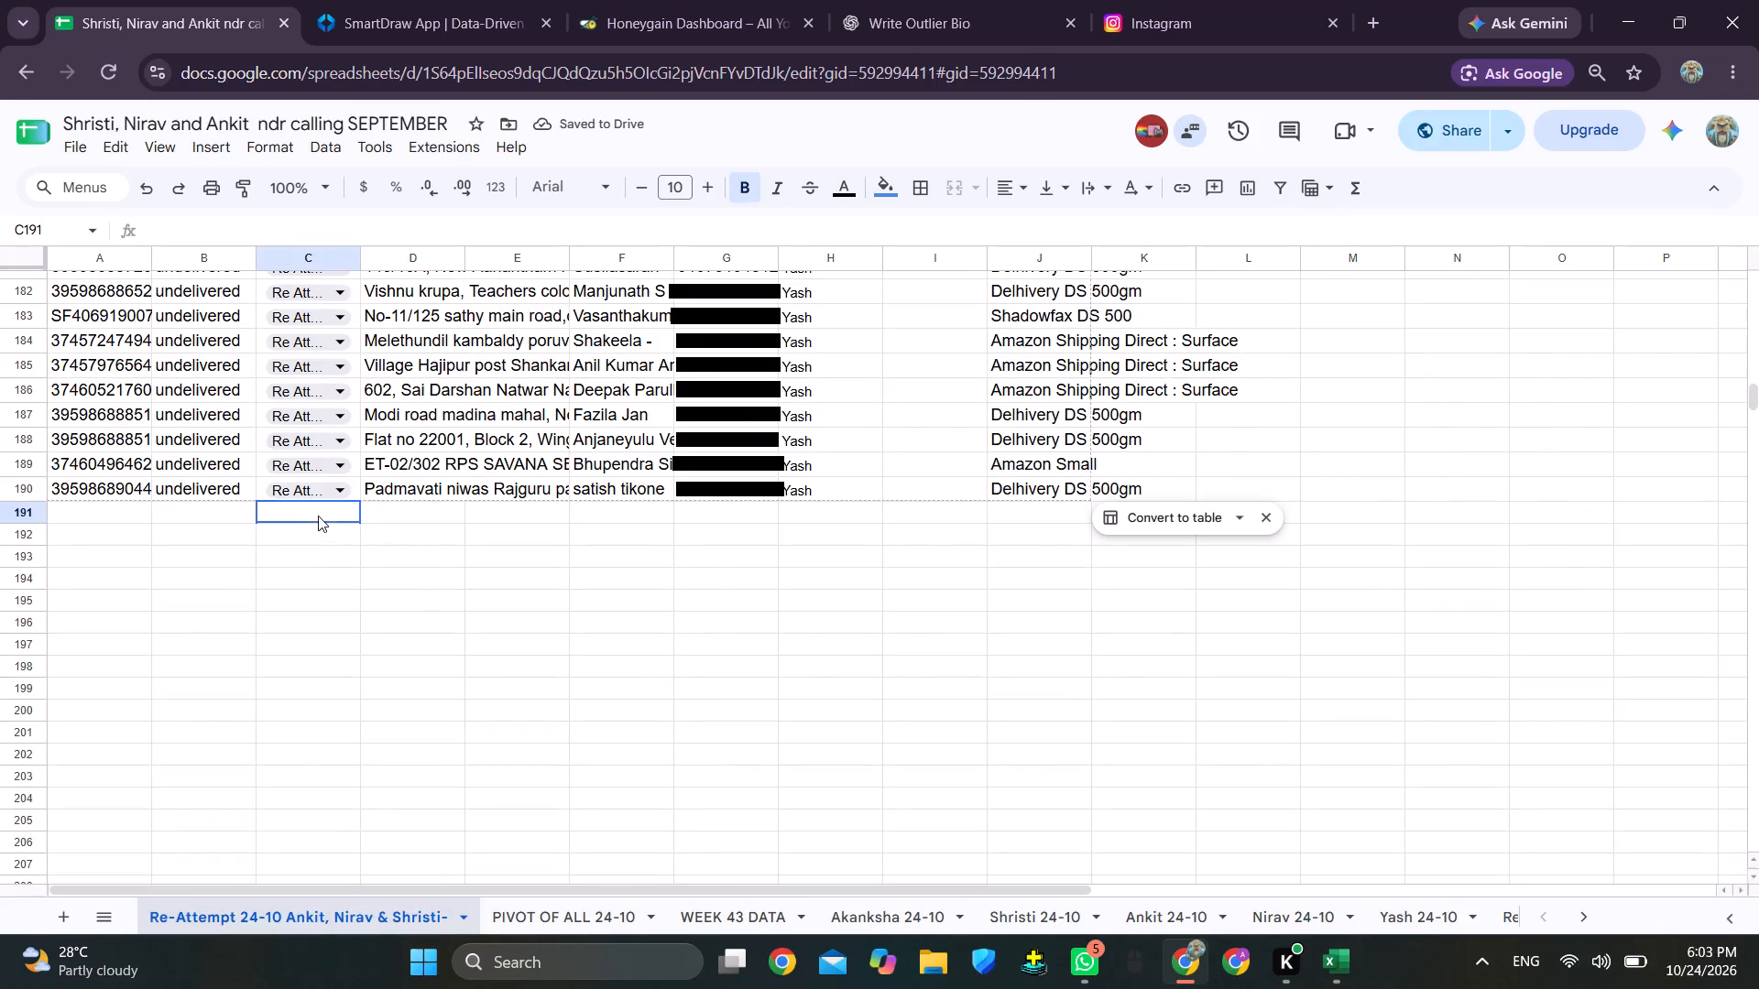
key("ctrl+v")
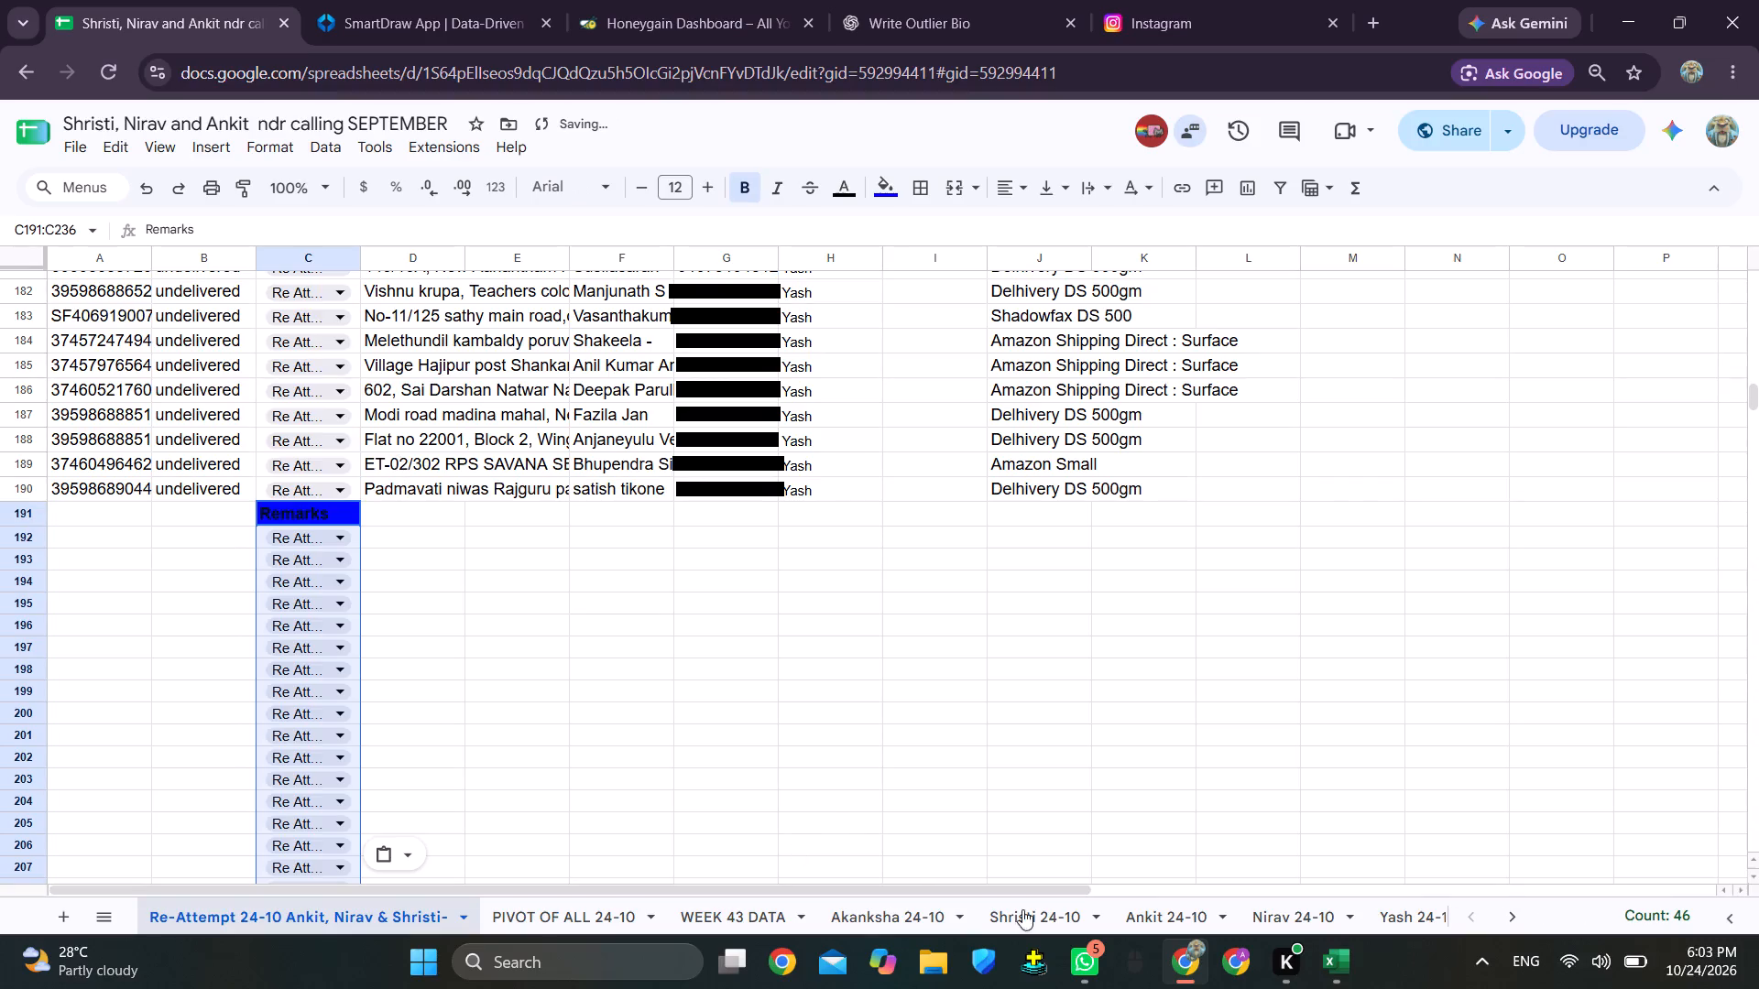
Copy Akanksha's filtered Customer name and Customer Phone columns into the Re-Attempt 24-10 sheet, starting at F191.
left_click(882, 922)
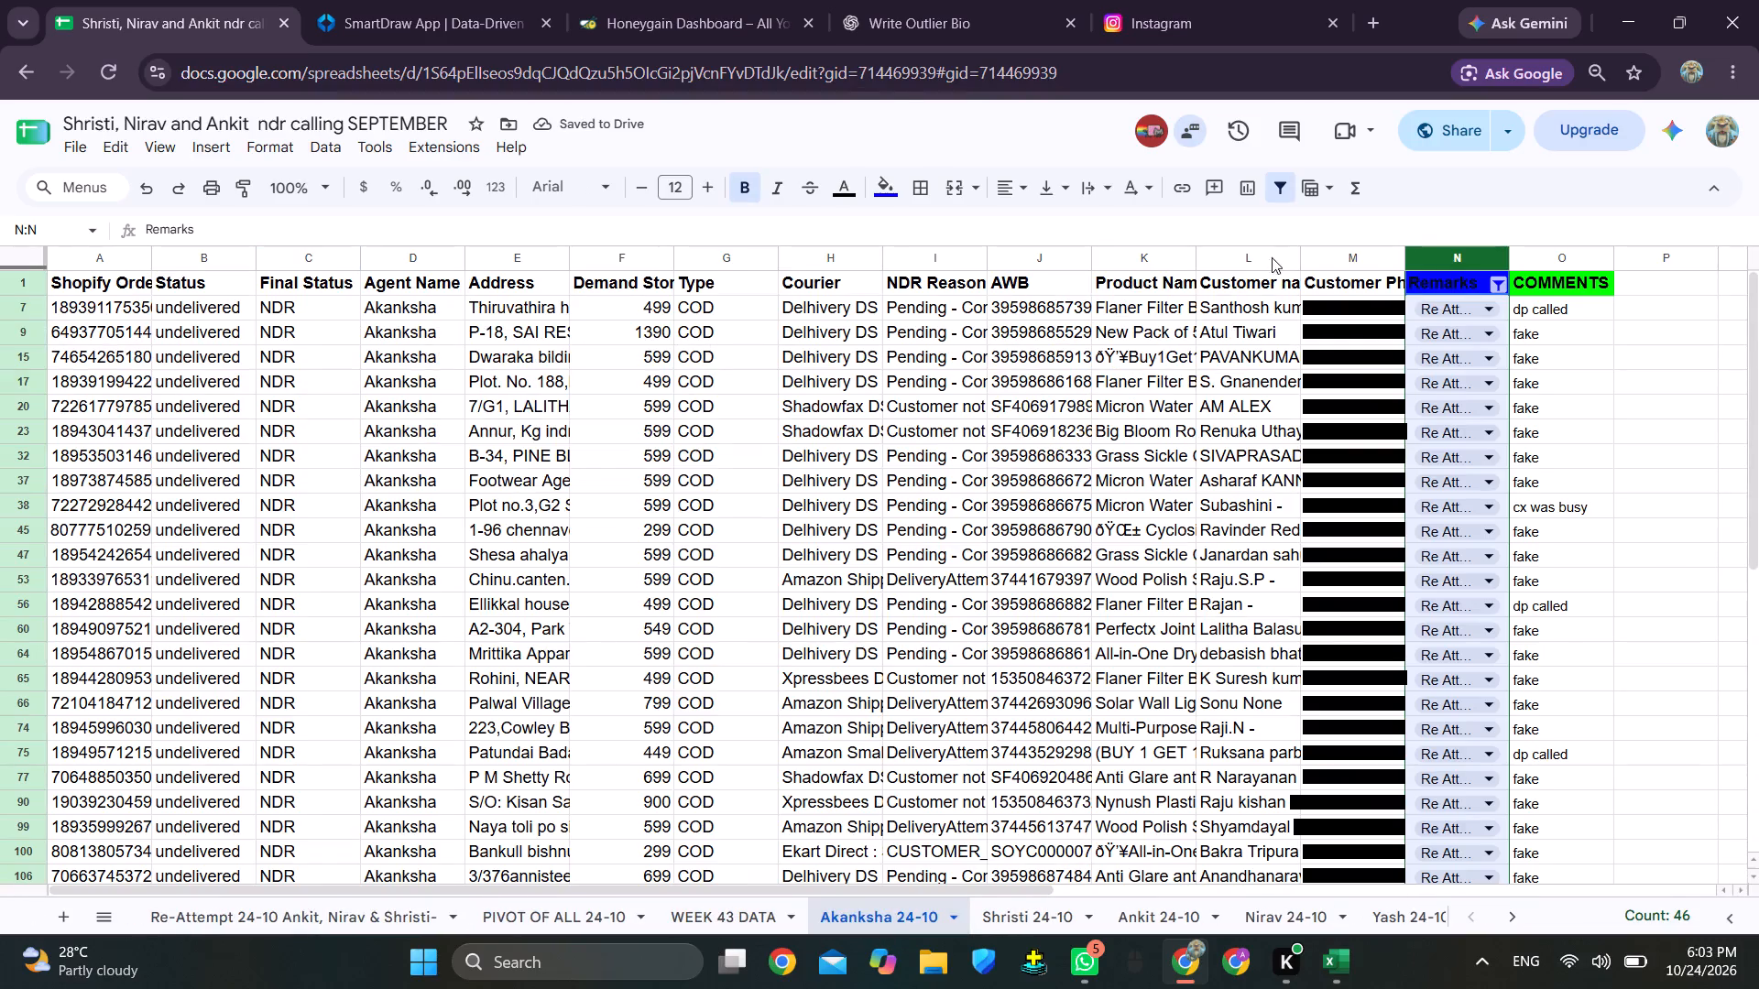
left_click_drag(1249, 254, 1355, 254)
key("ctrl+c")
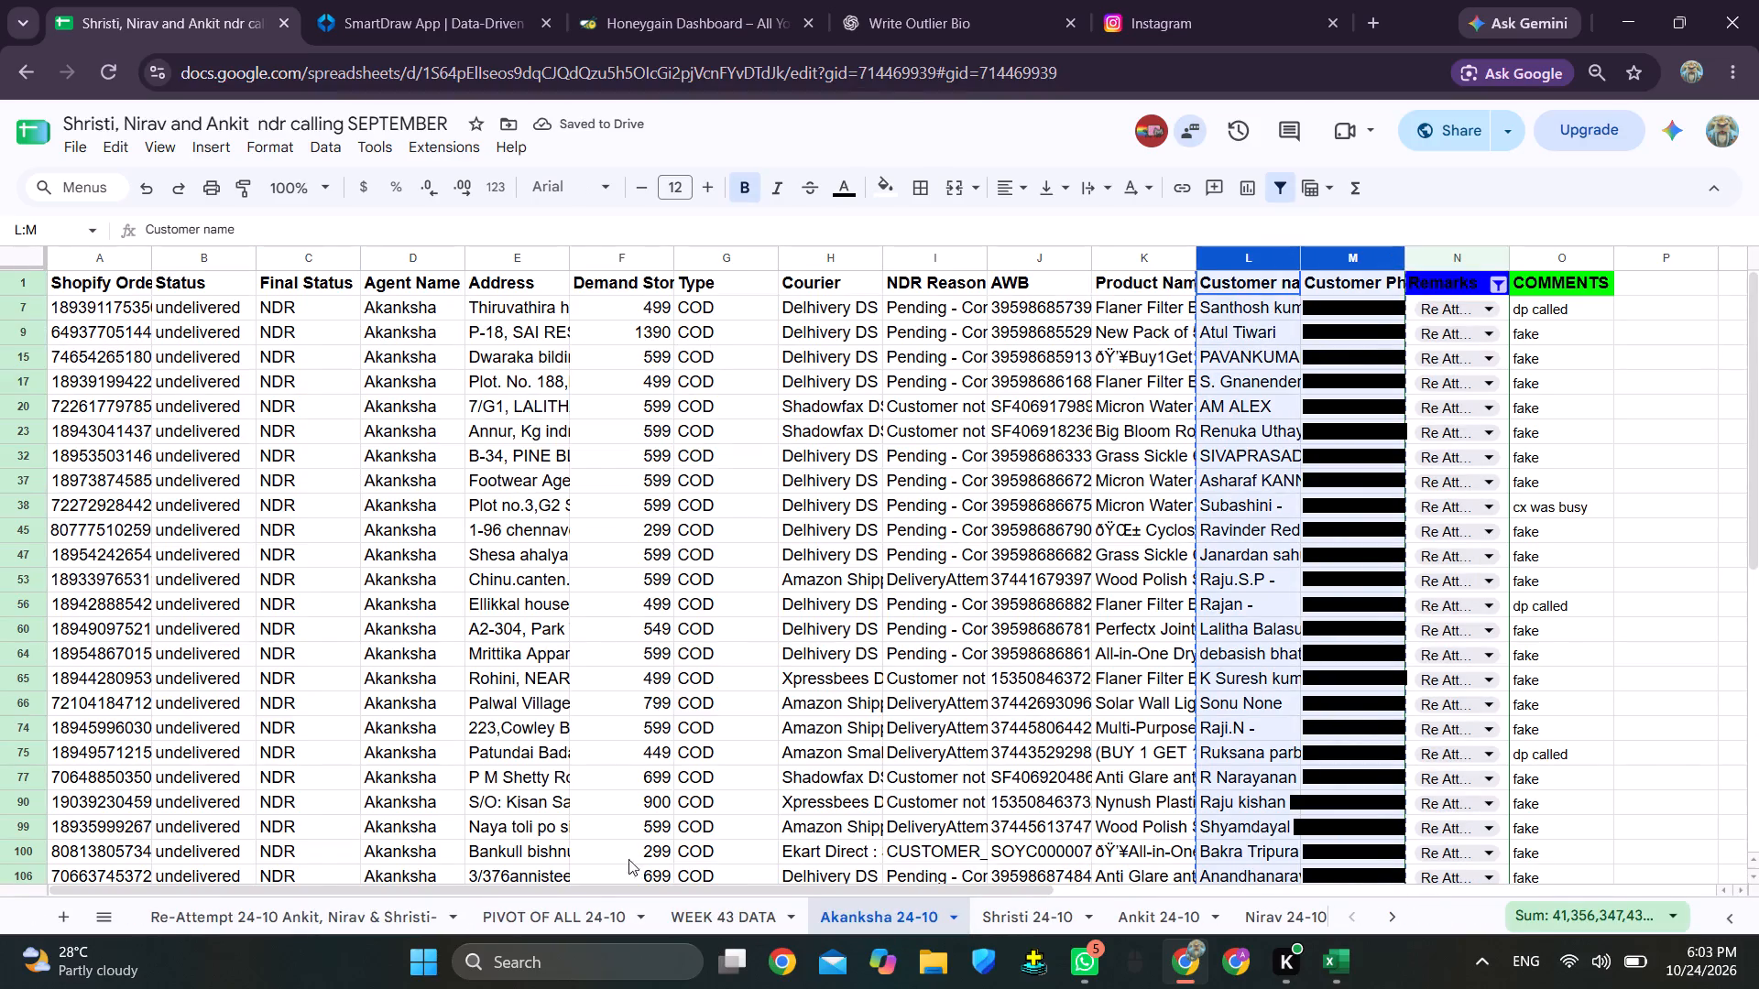
left_click(359, 918)
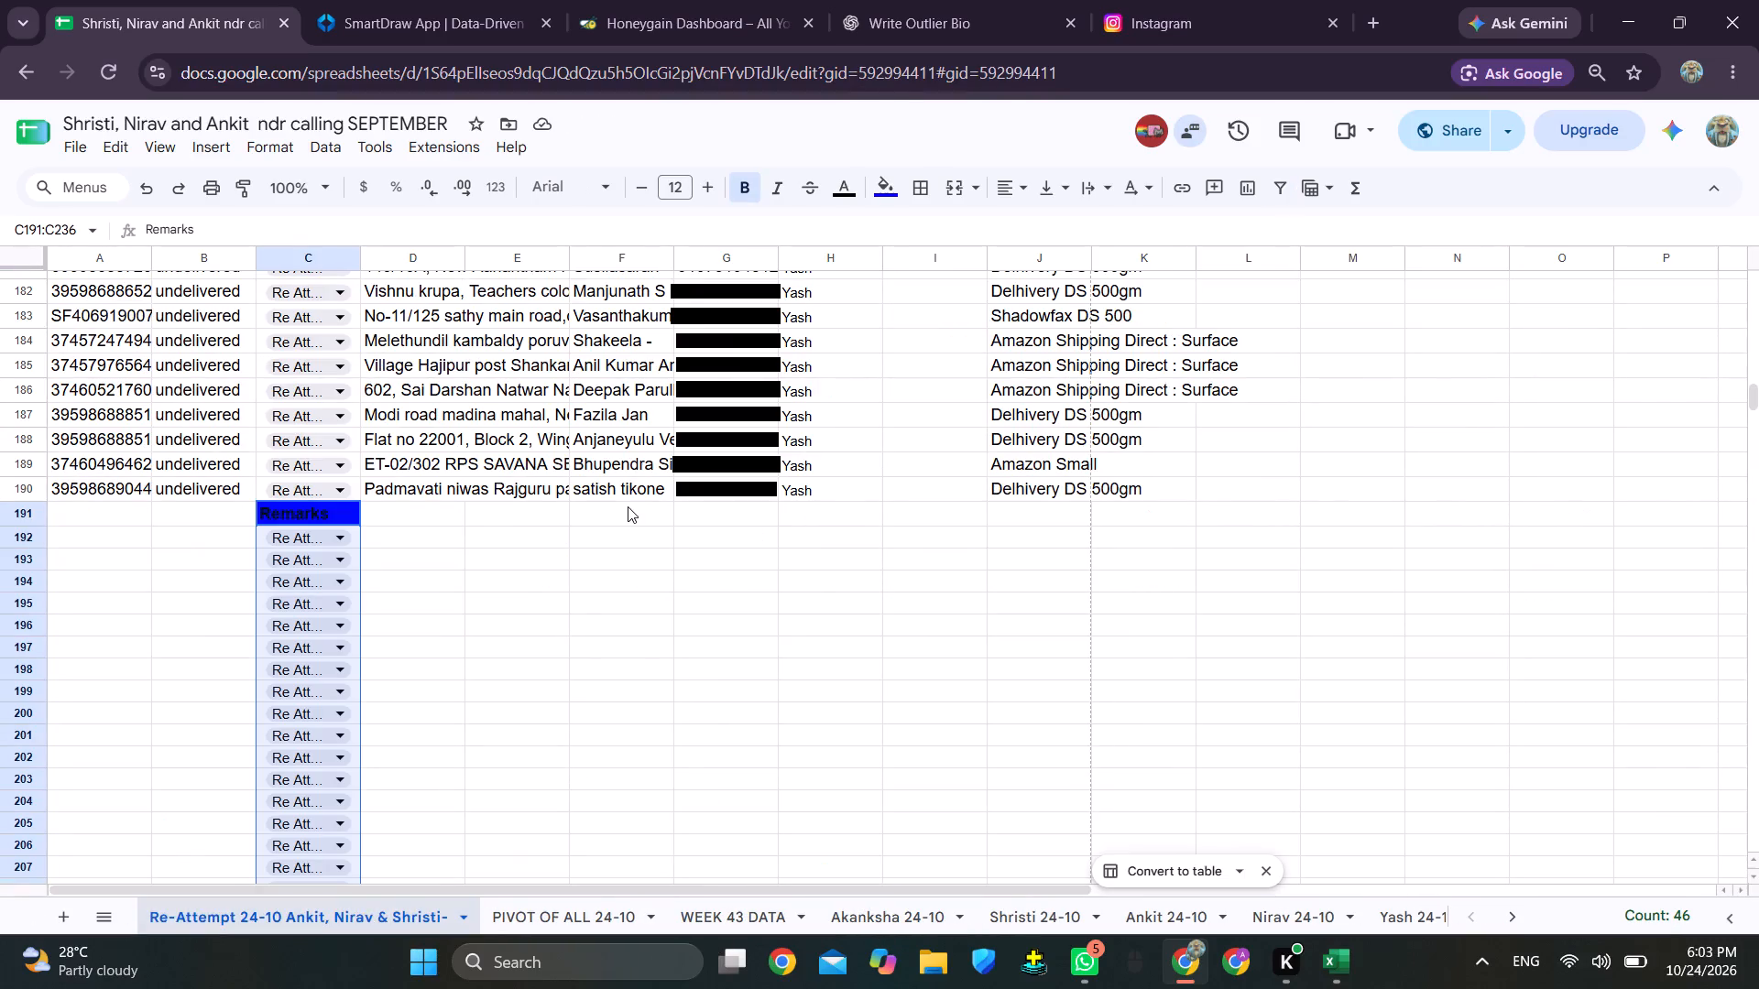
left_click(628, 505)
key("ctrl+v")
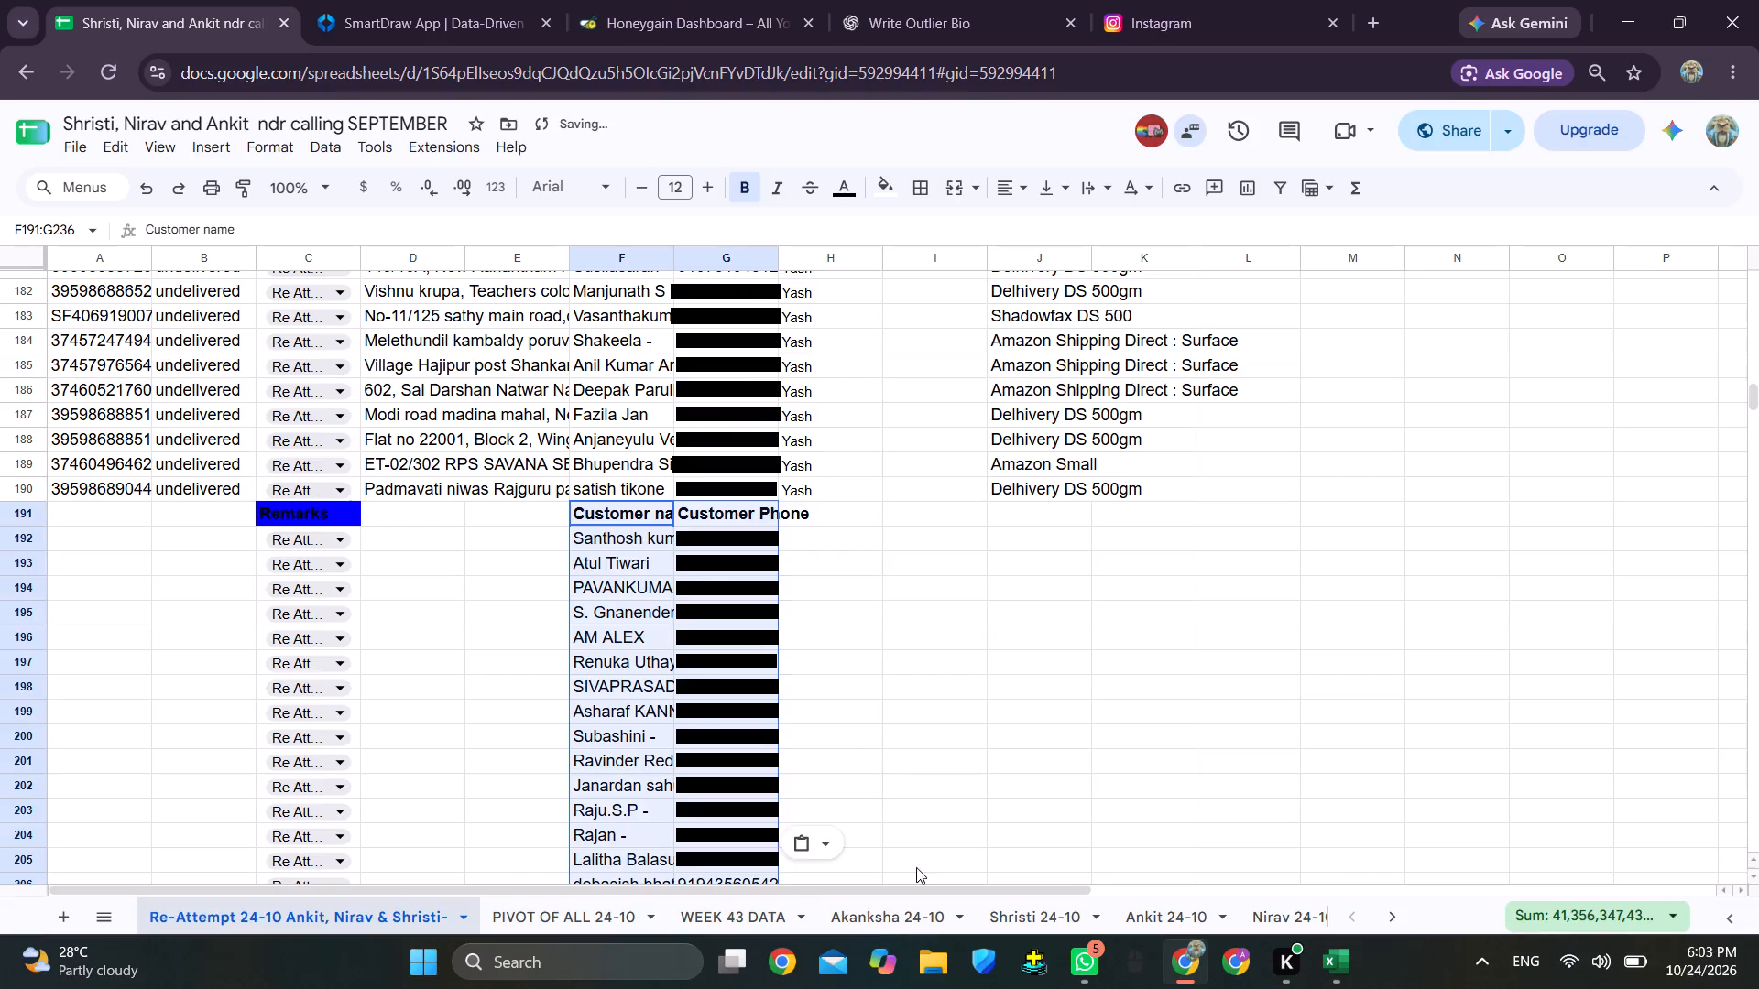
Copy the filtered Agent Name column from Akanksha 24-10 into the Re-Attempt 24-10 sheet, starting at H191.
left_click(871, 919)
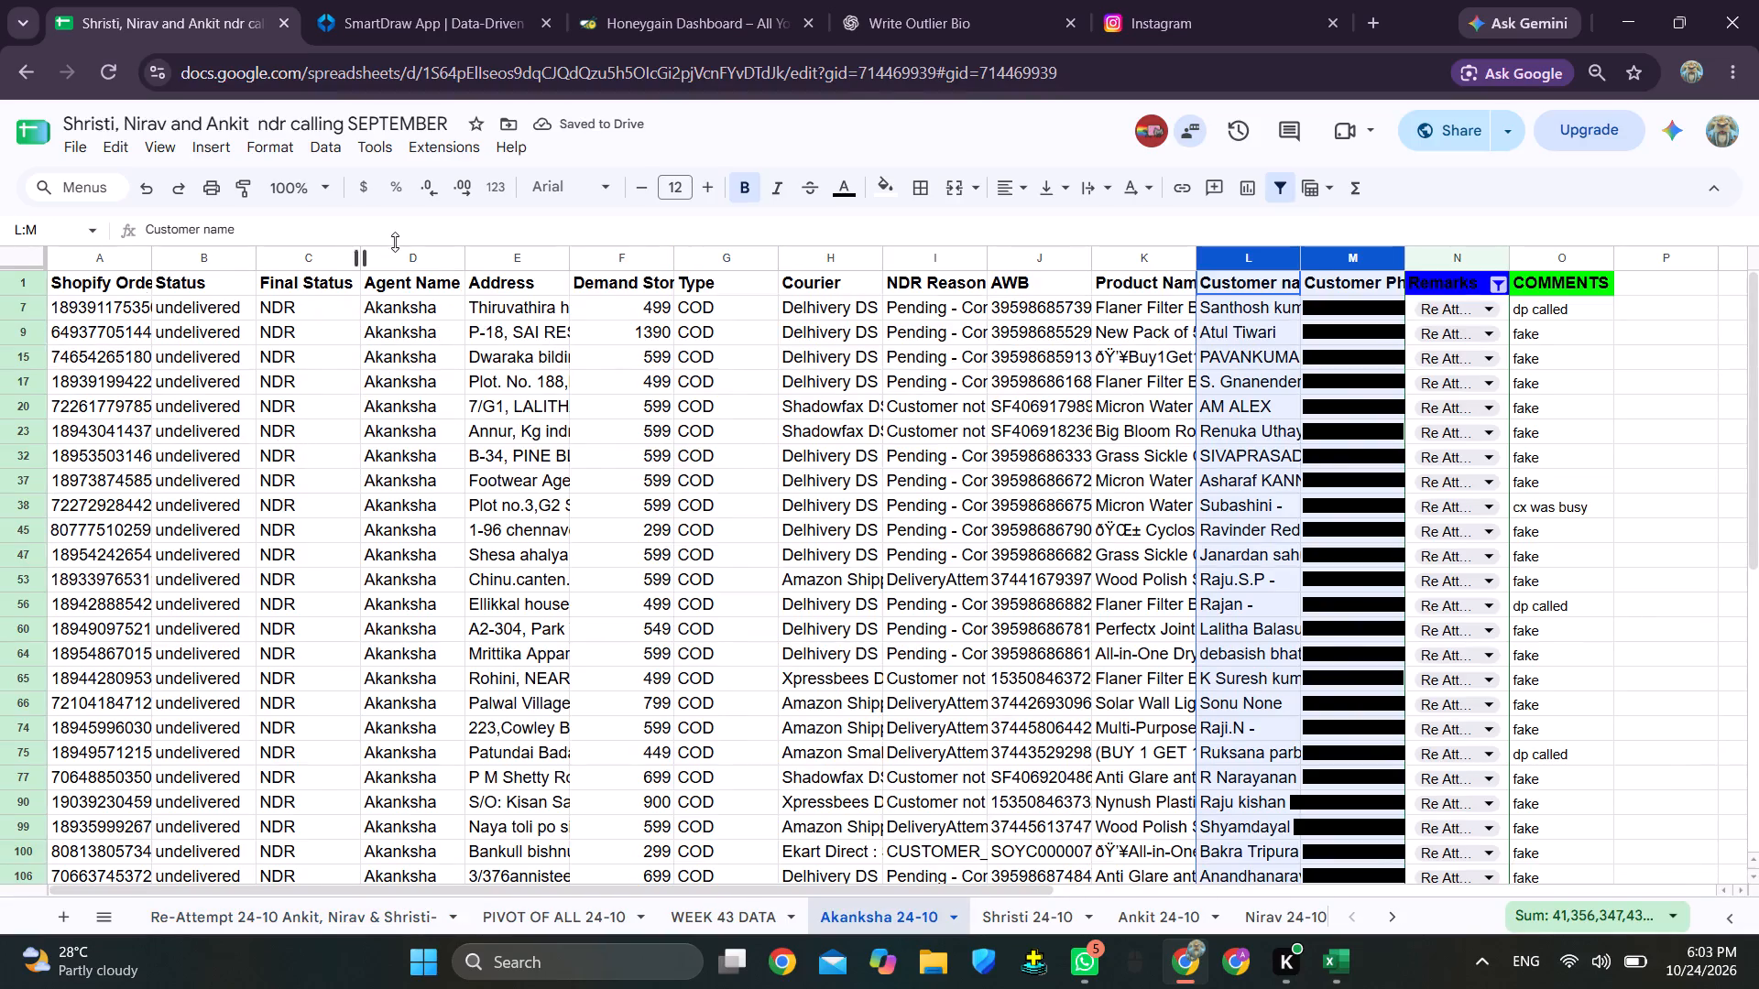
left_click(401, 255)
key("ctrl+c")
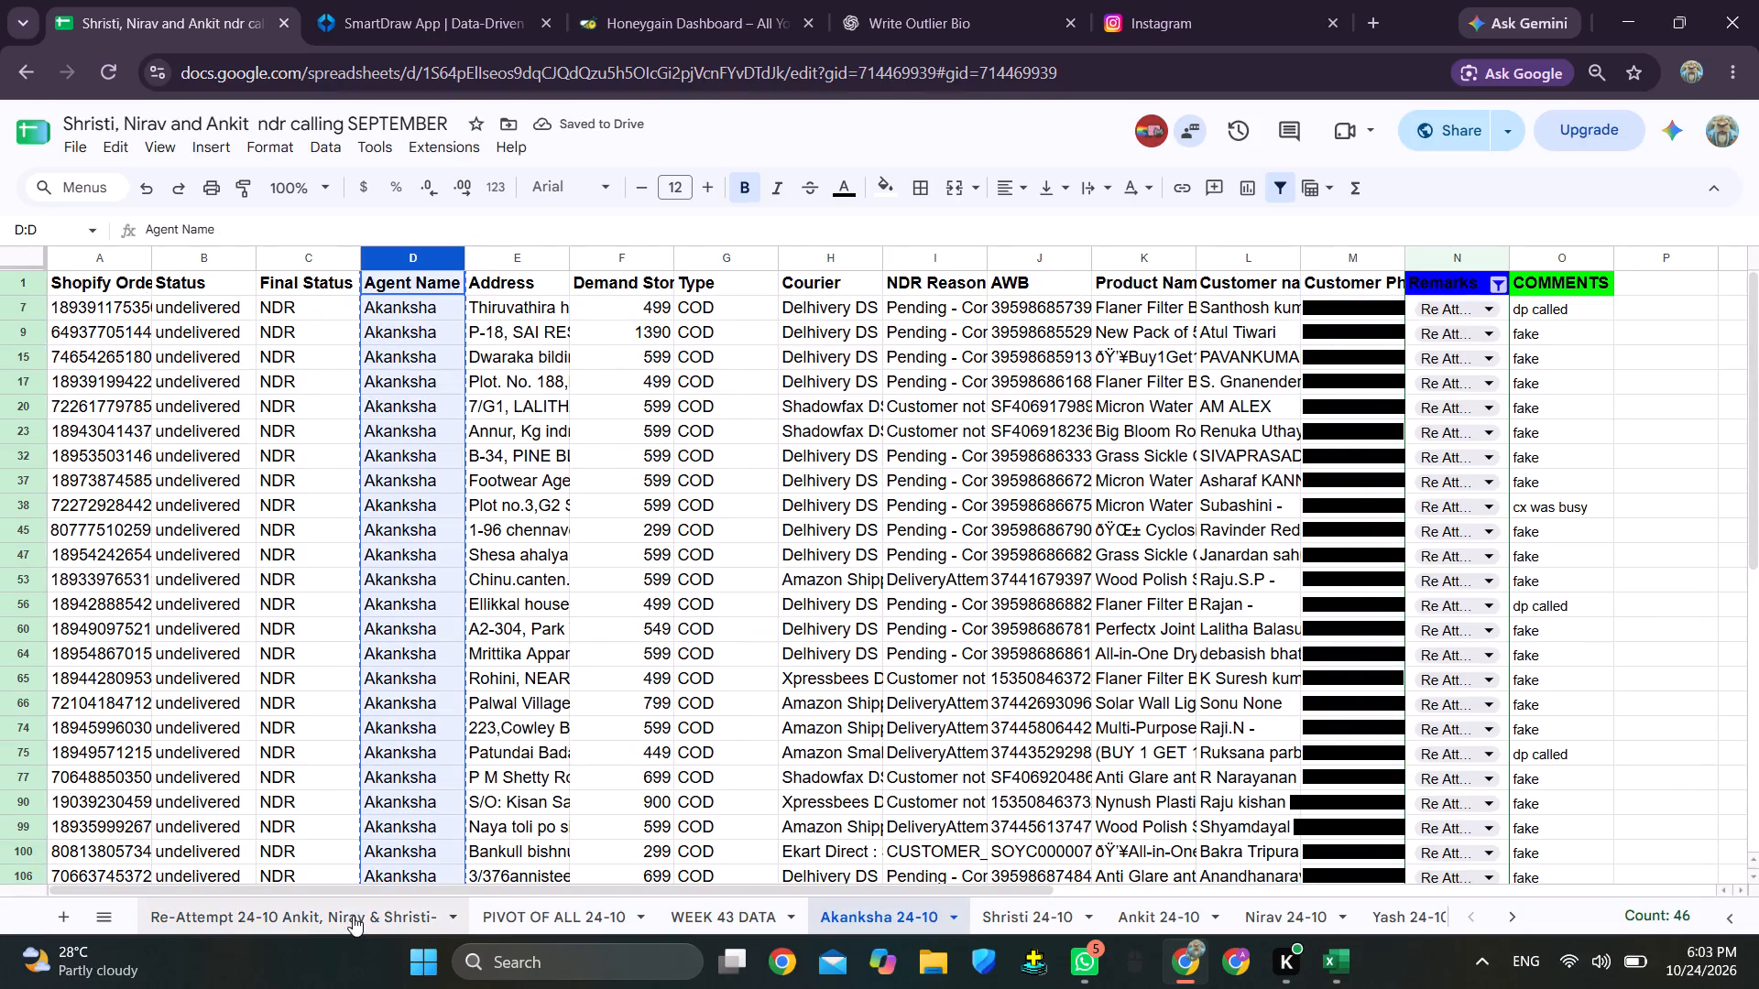
left_click(353, 916)
left_click(836, 513)
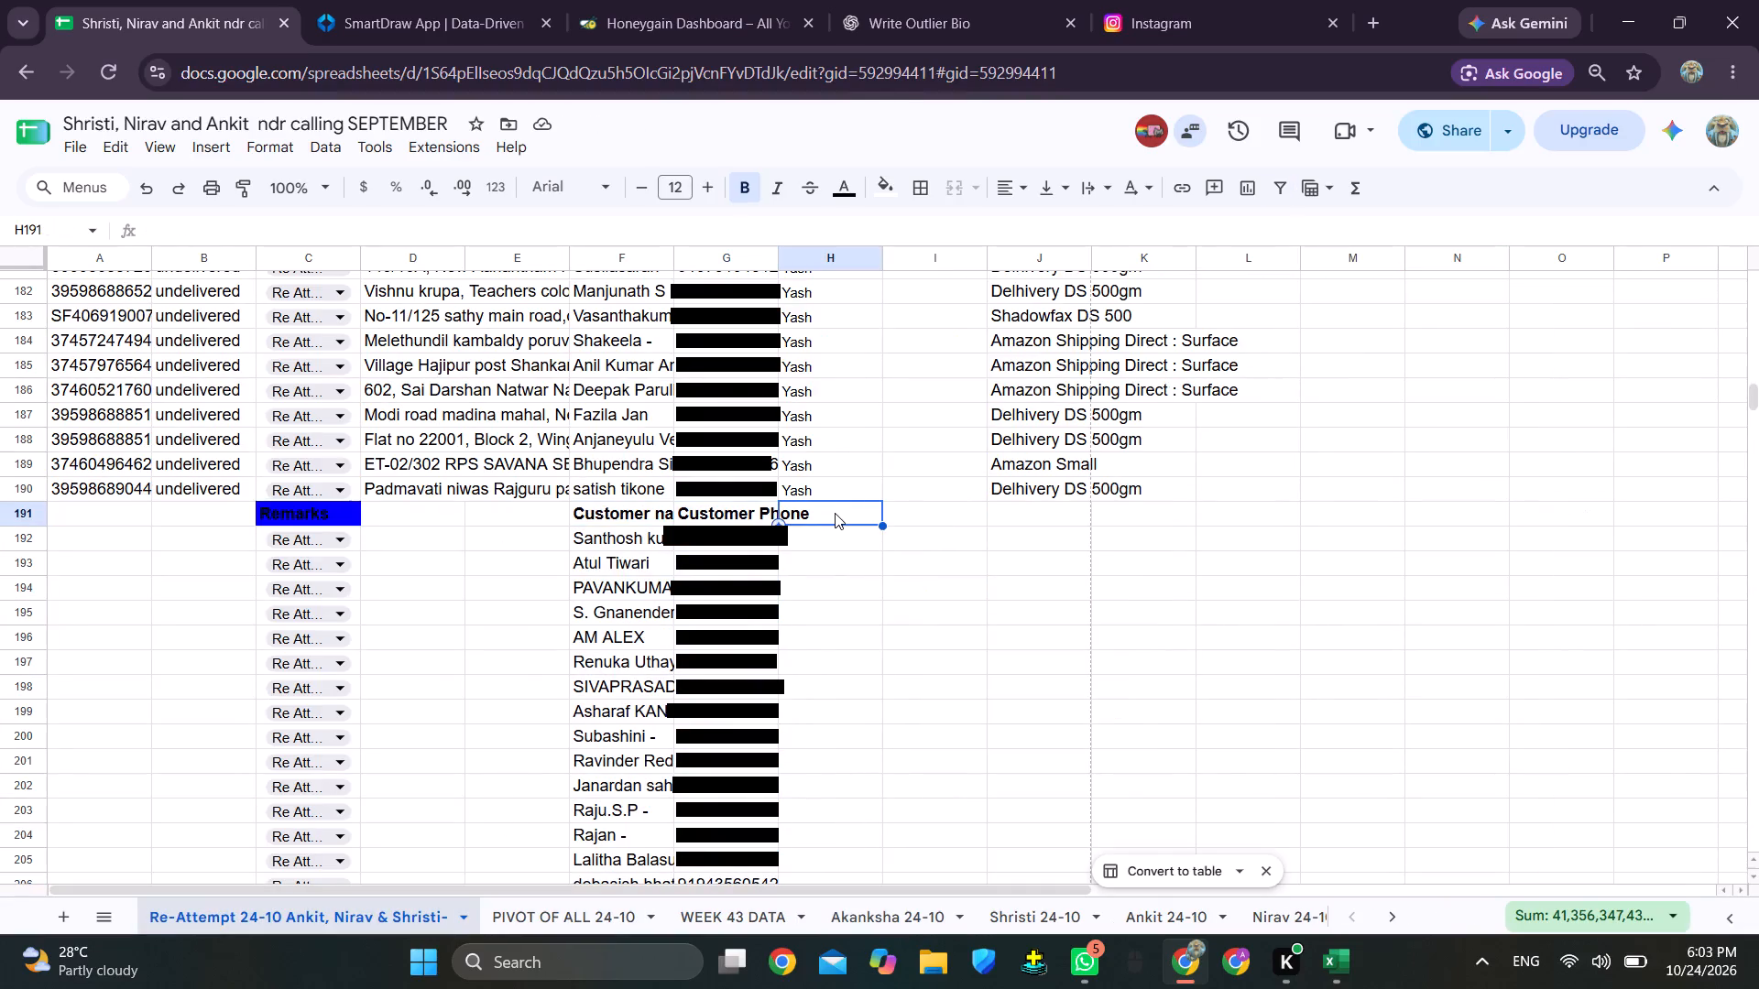
key("ctrl+v")
Copy the filtered AWB column from Akanksha 24-10 into the Re-Attempt 24-10 sheet, starting at A191.
left_click(892, 919)
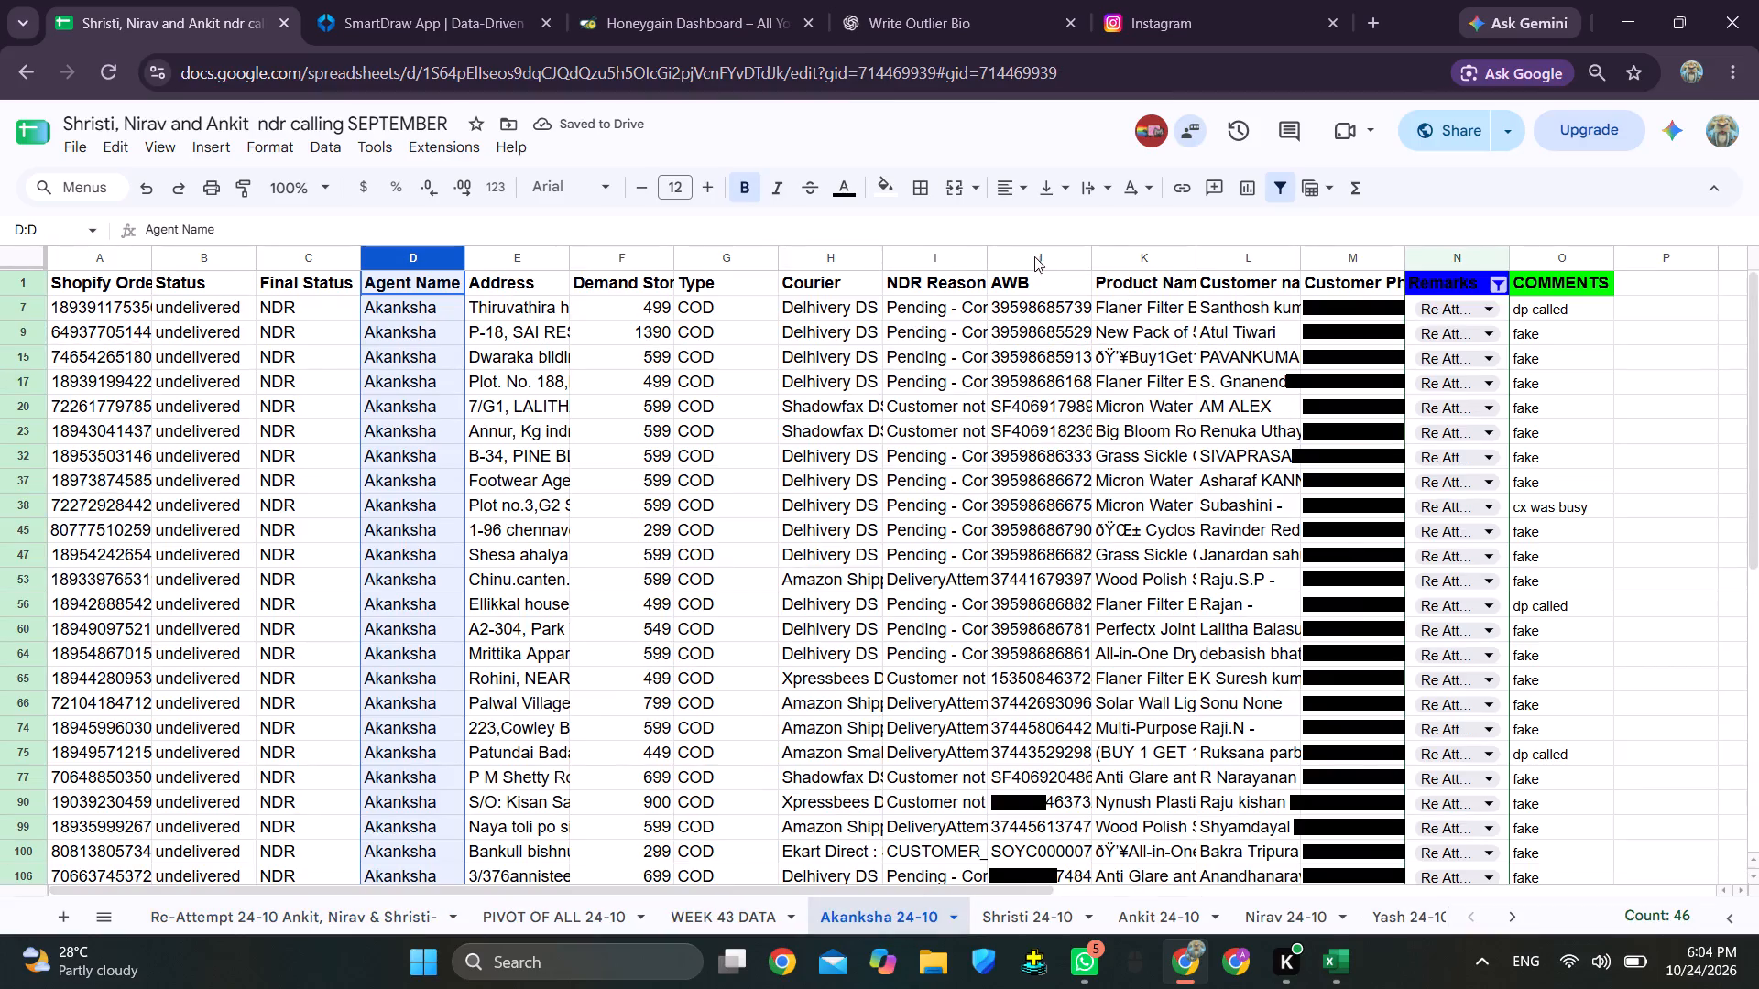
left_click(1034, 255)
key("ctrl+c")
left_click(371, 920)
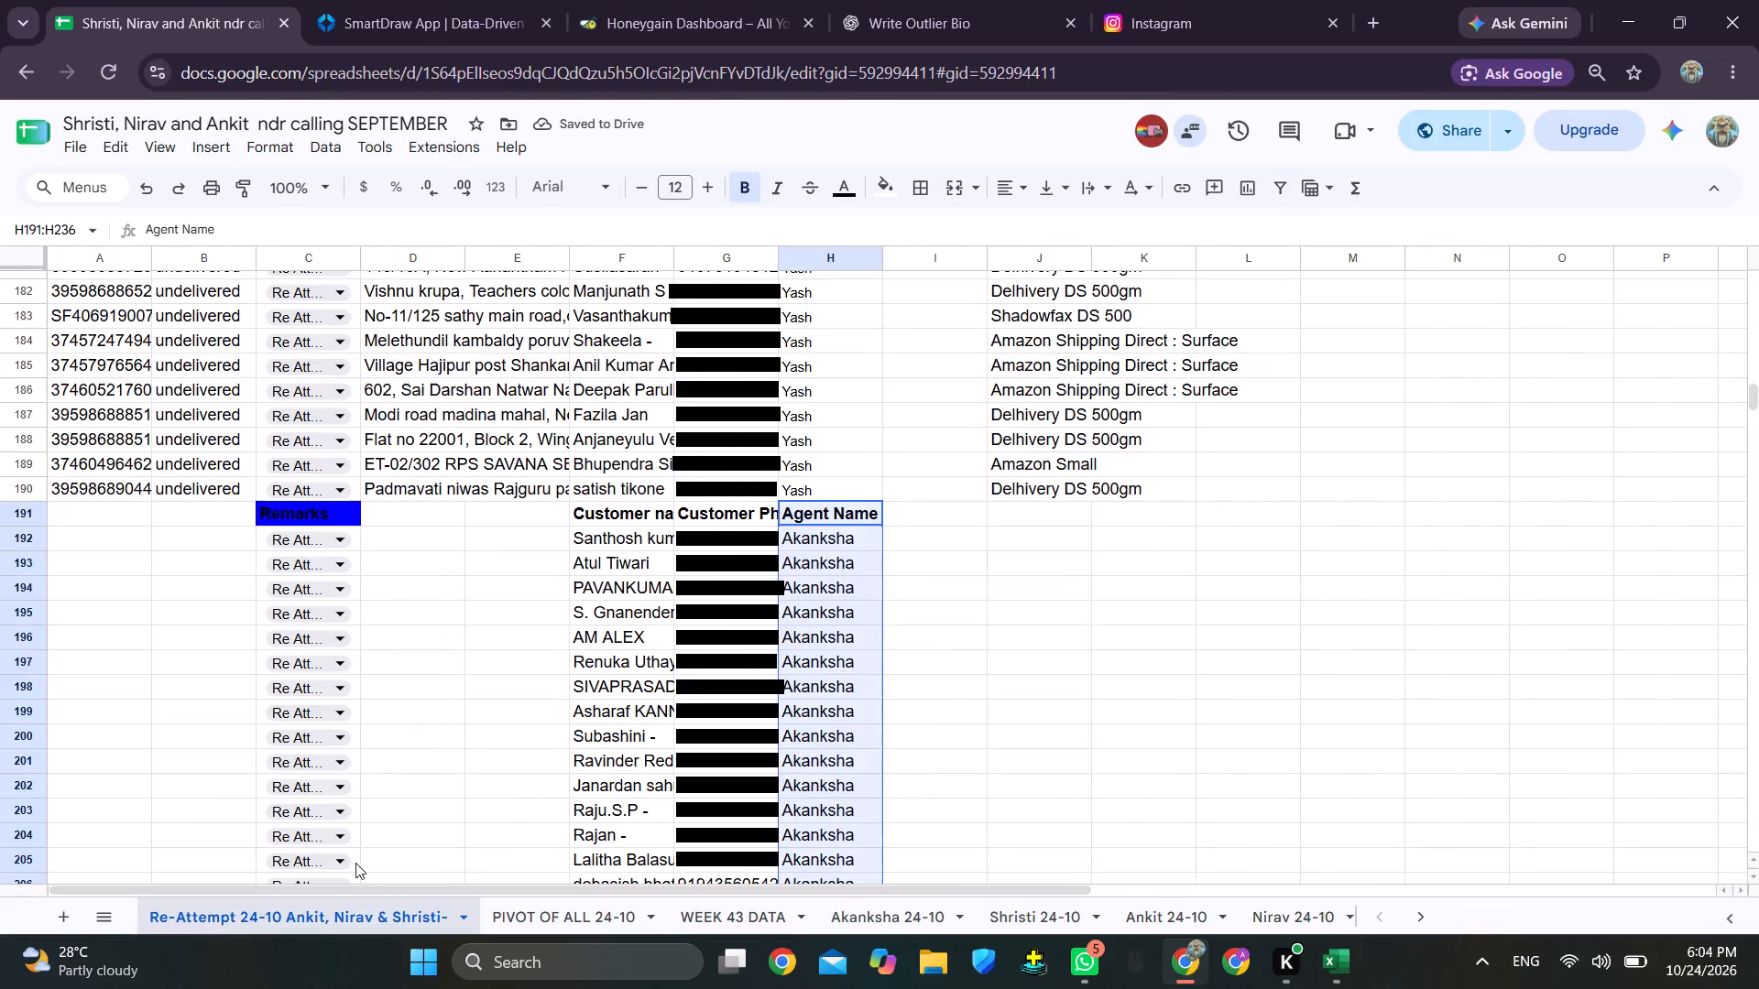
left_click(114, 509)
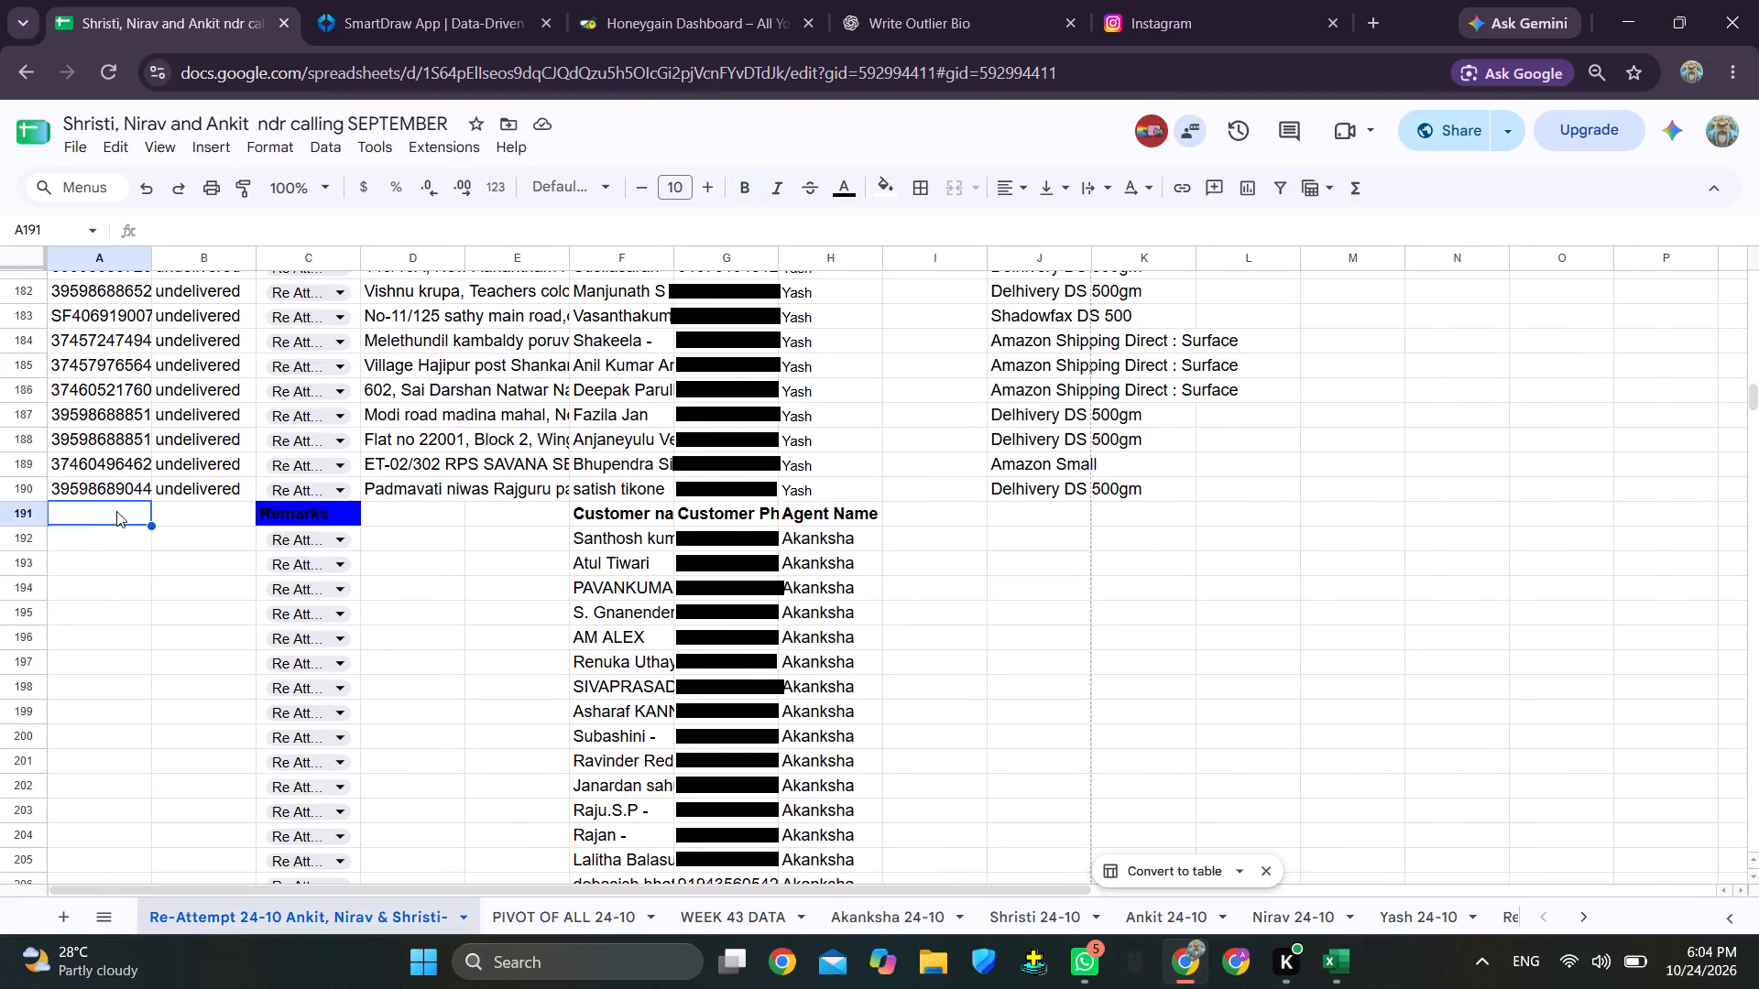
key("ctrl+v")
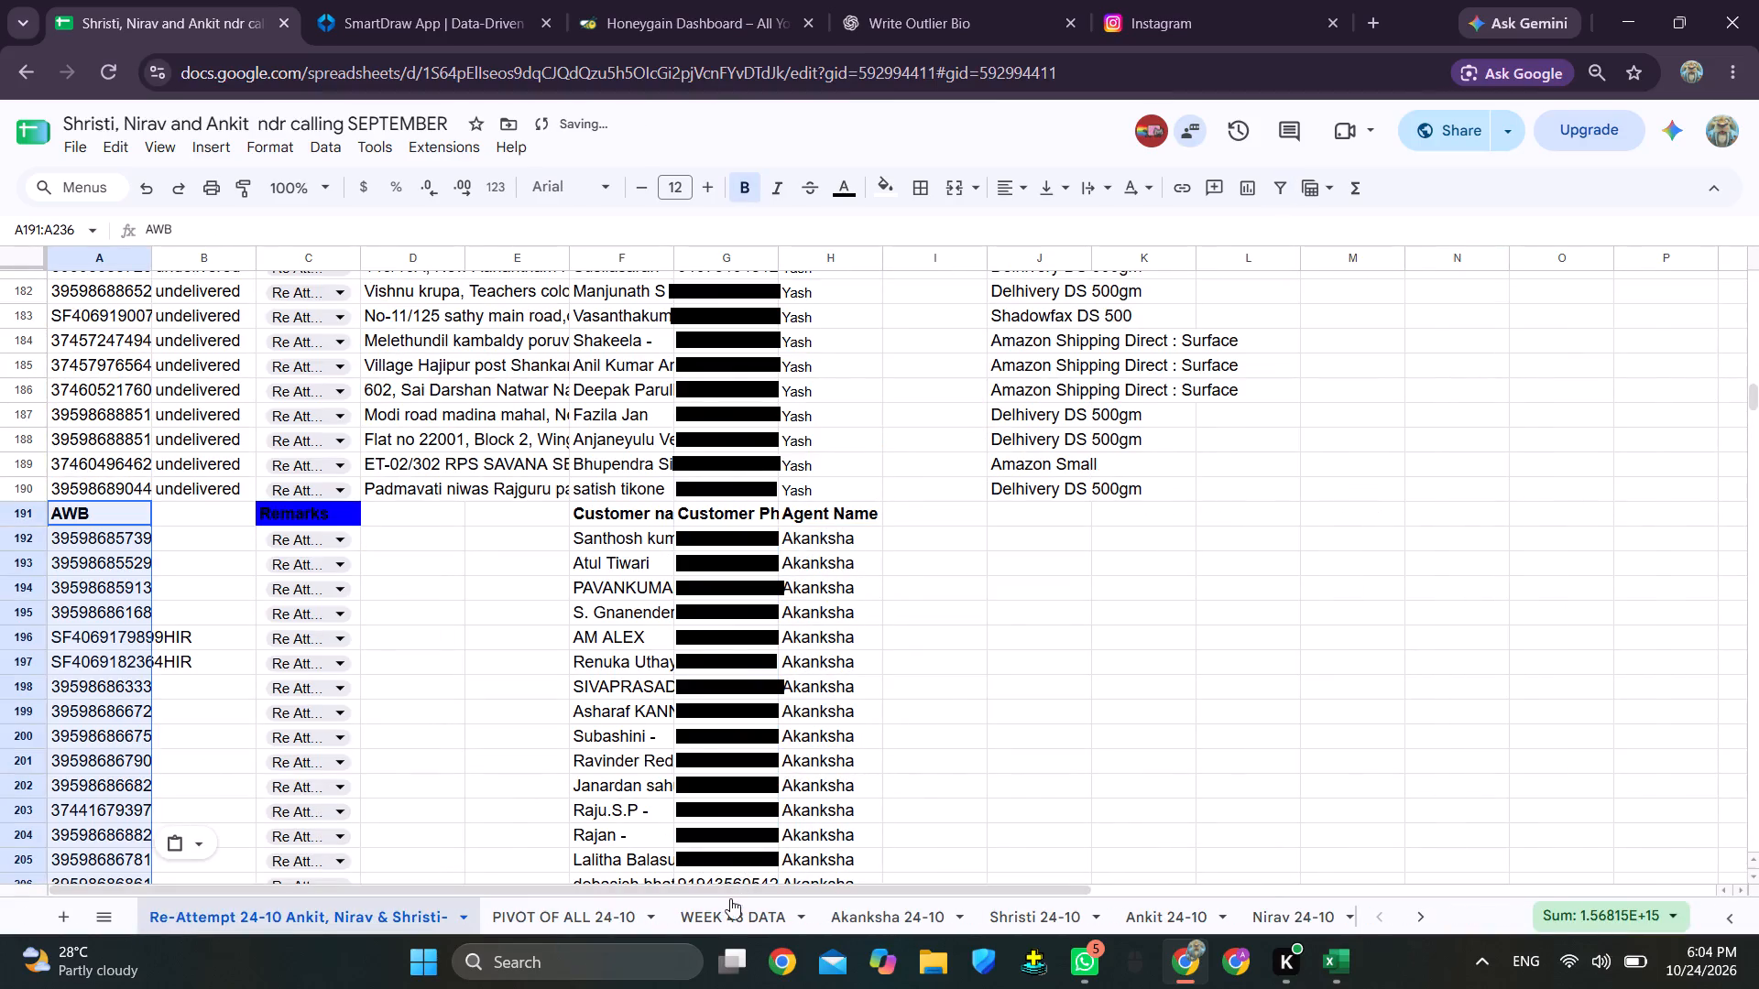
Copy the filtered Status column from Akanksha 24-10 into the Re-Attempt 24-10 sheet, starting at B191.
left_click(878, 908)
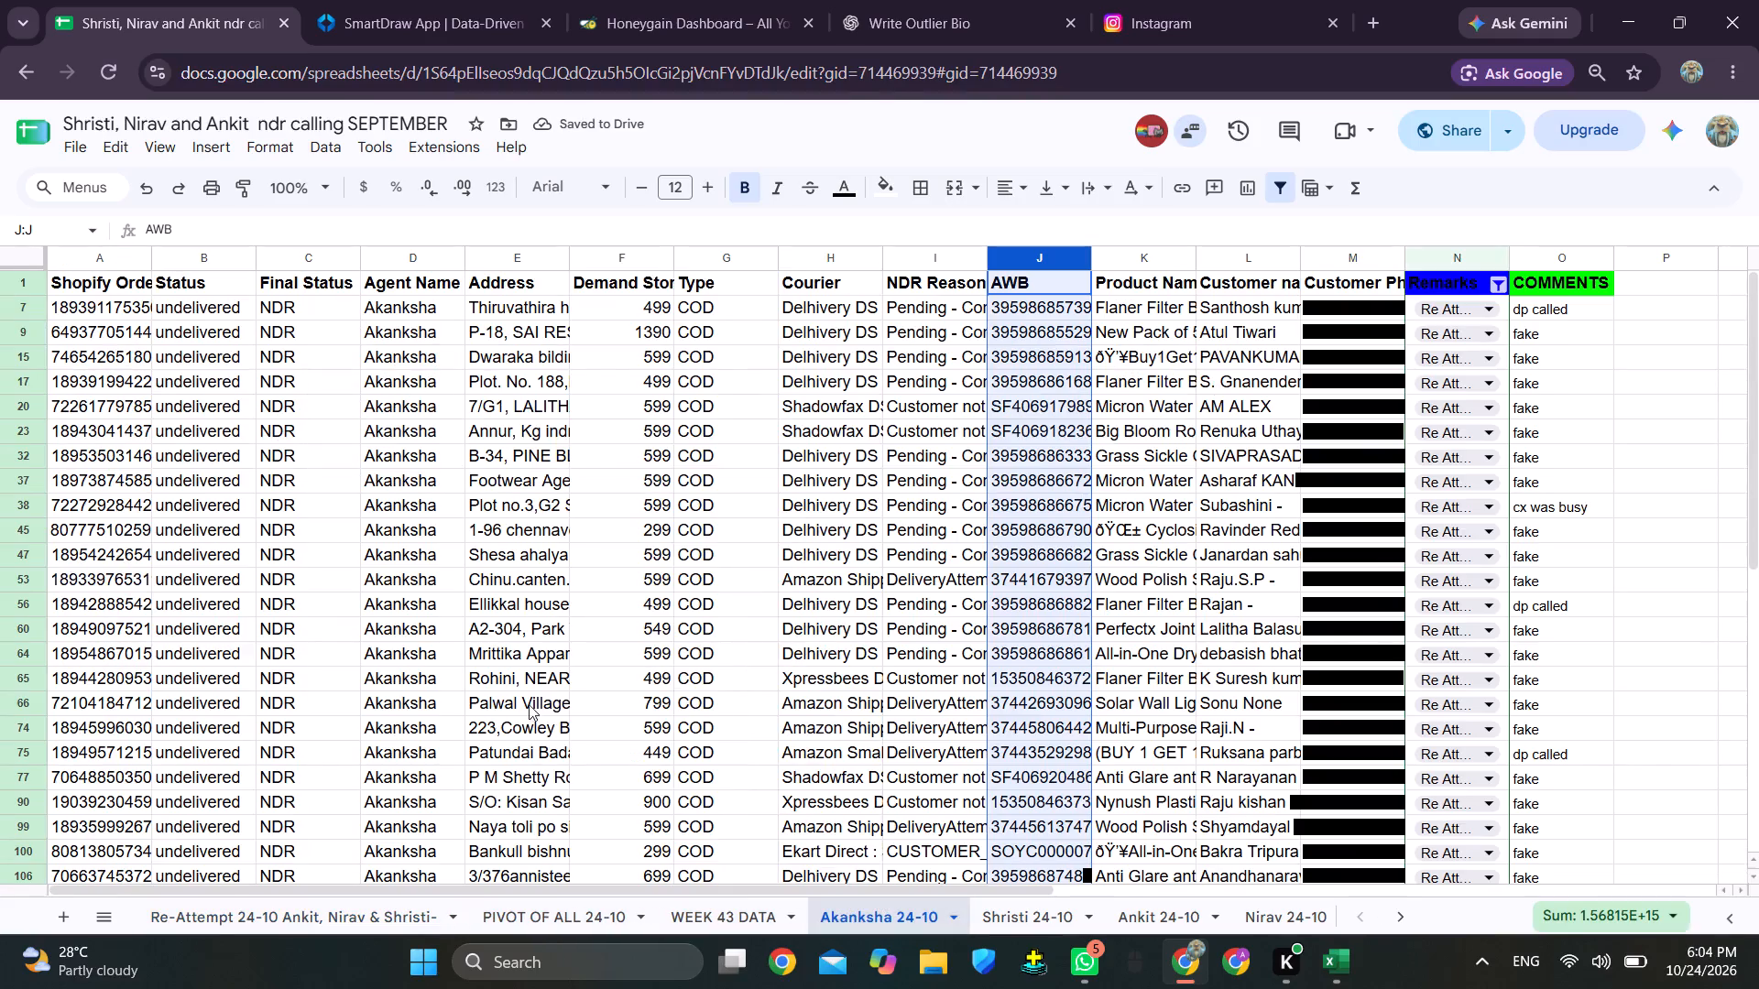
left_click(207, 252)
key("ctrl+c")
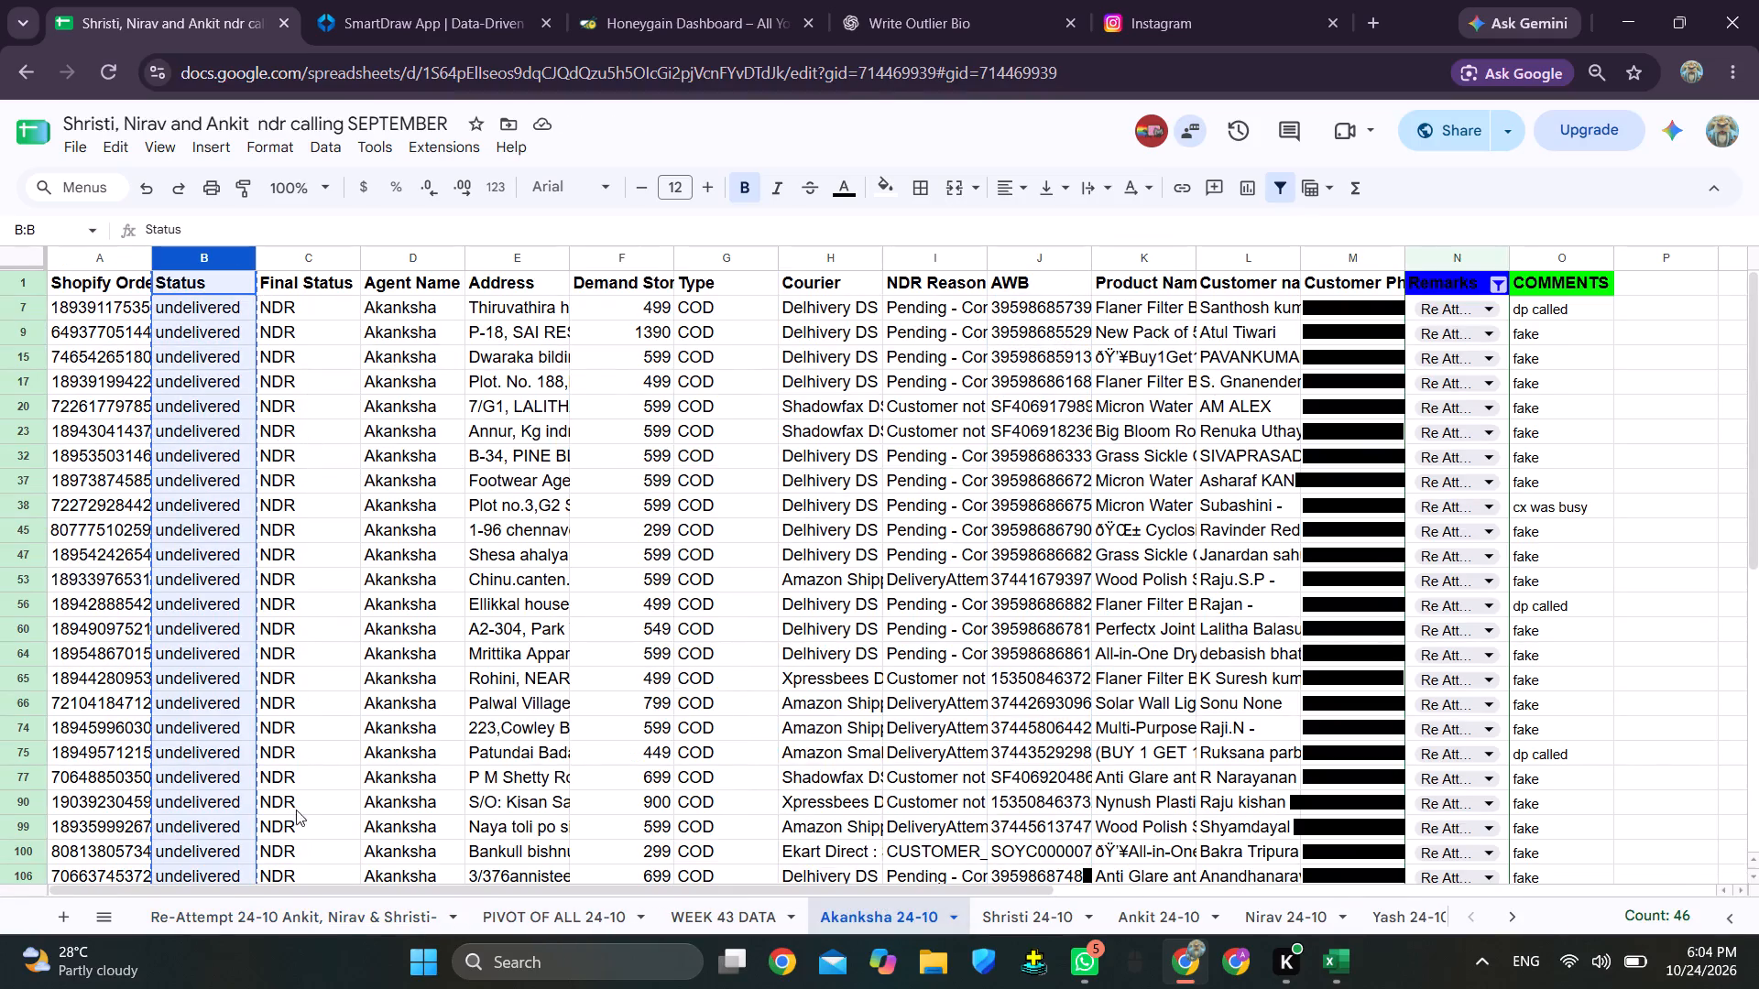
left_click(333, 914)
left_click(204, 510)
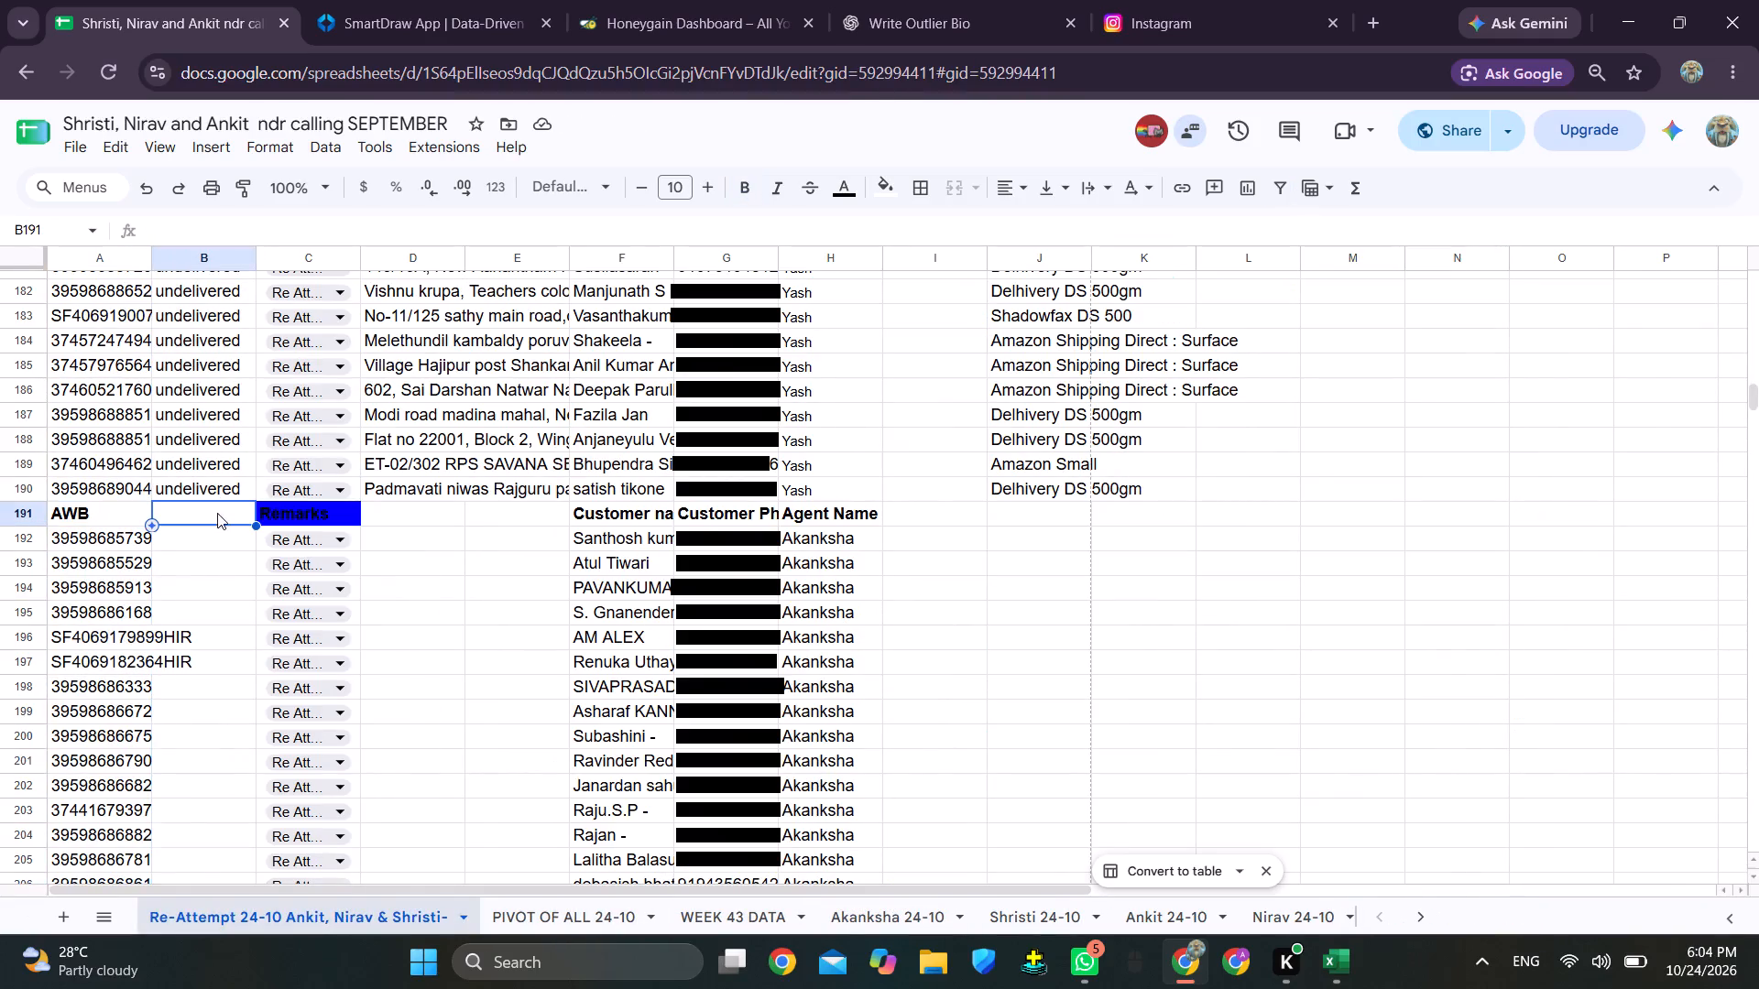
key("ctrl+v")
Copy the filtered Address column from Akanksha 24-10 into the Re-Attempt 24-10 sheet, starting at D191.
left_click(879, 909)
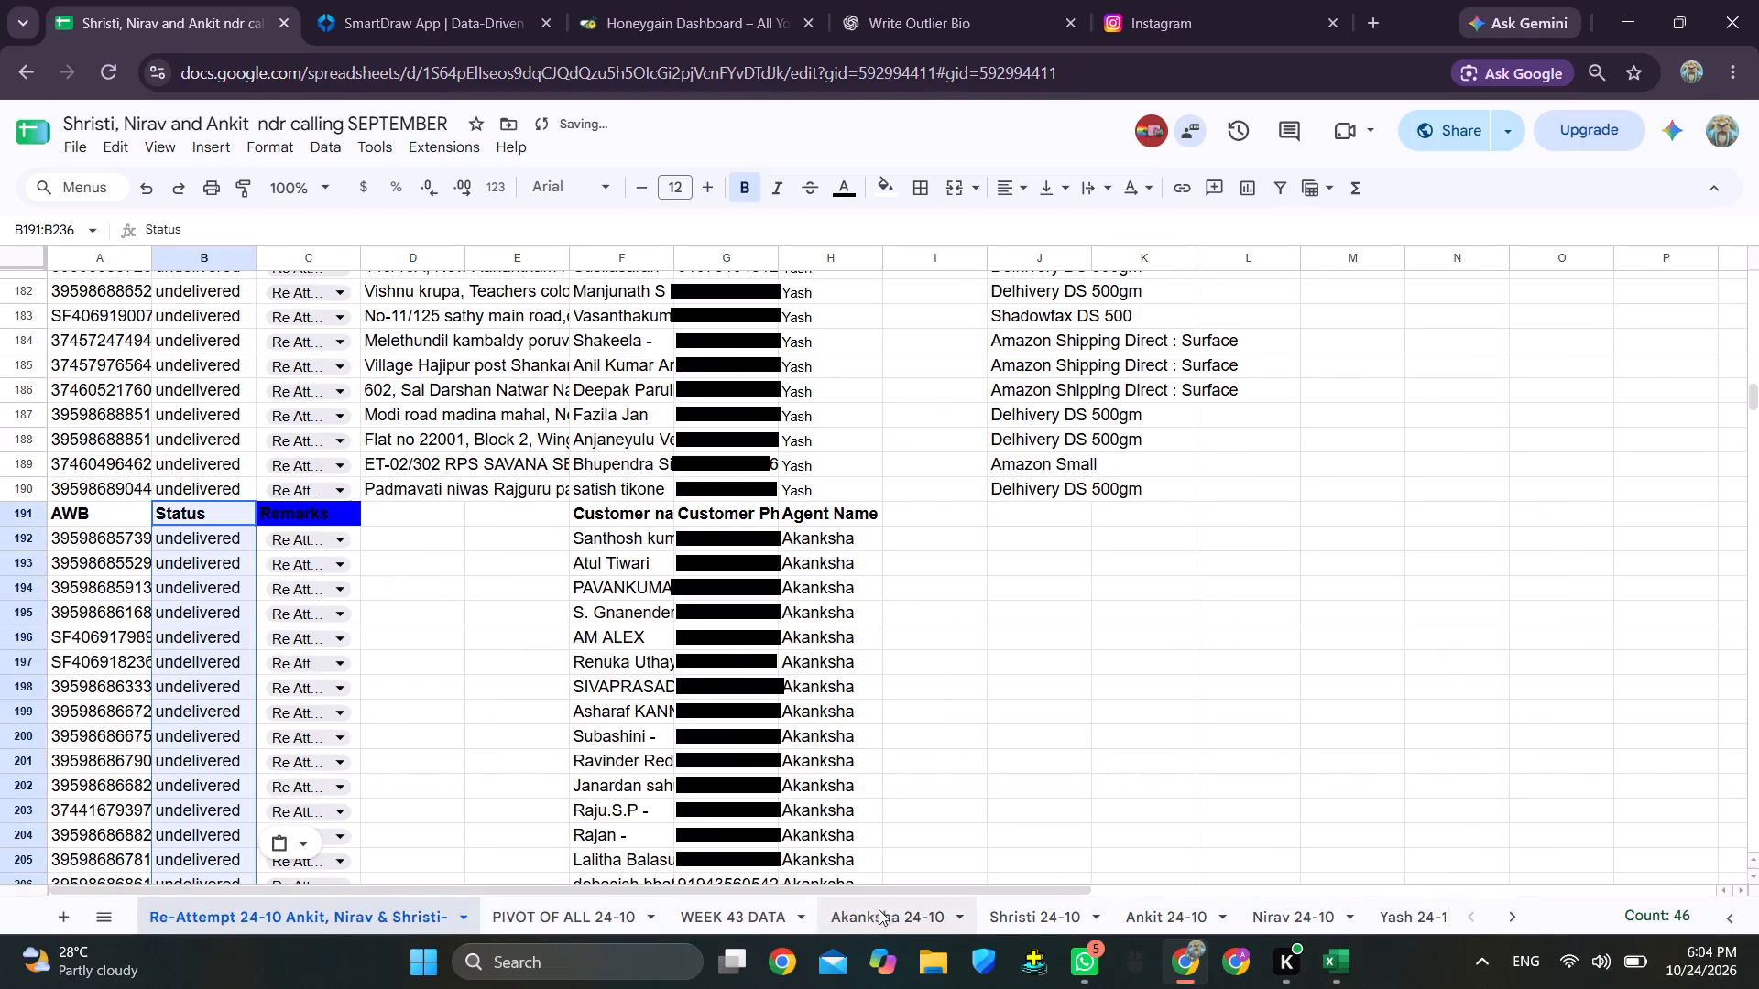
left_click(517, 263)
key("ctrl+c")
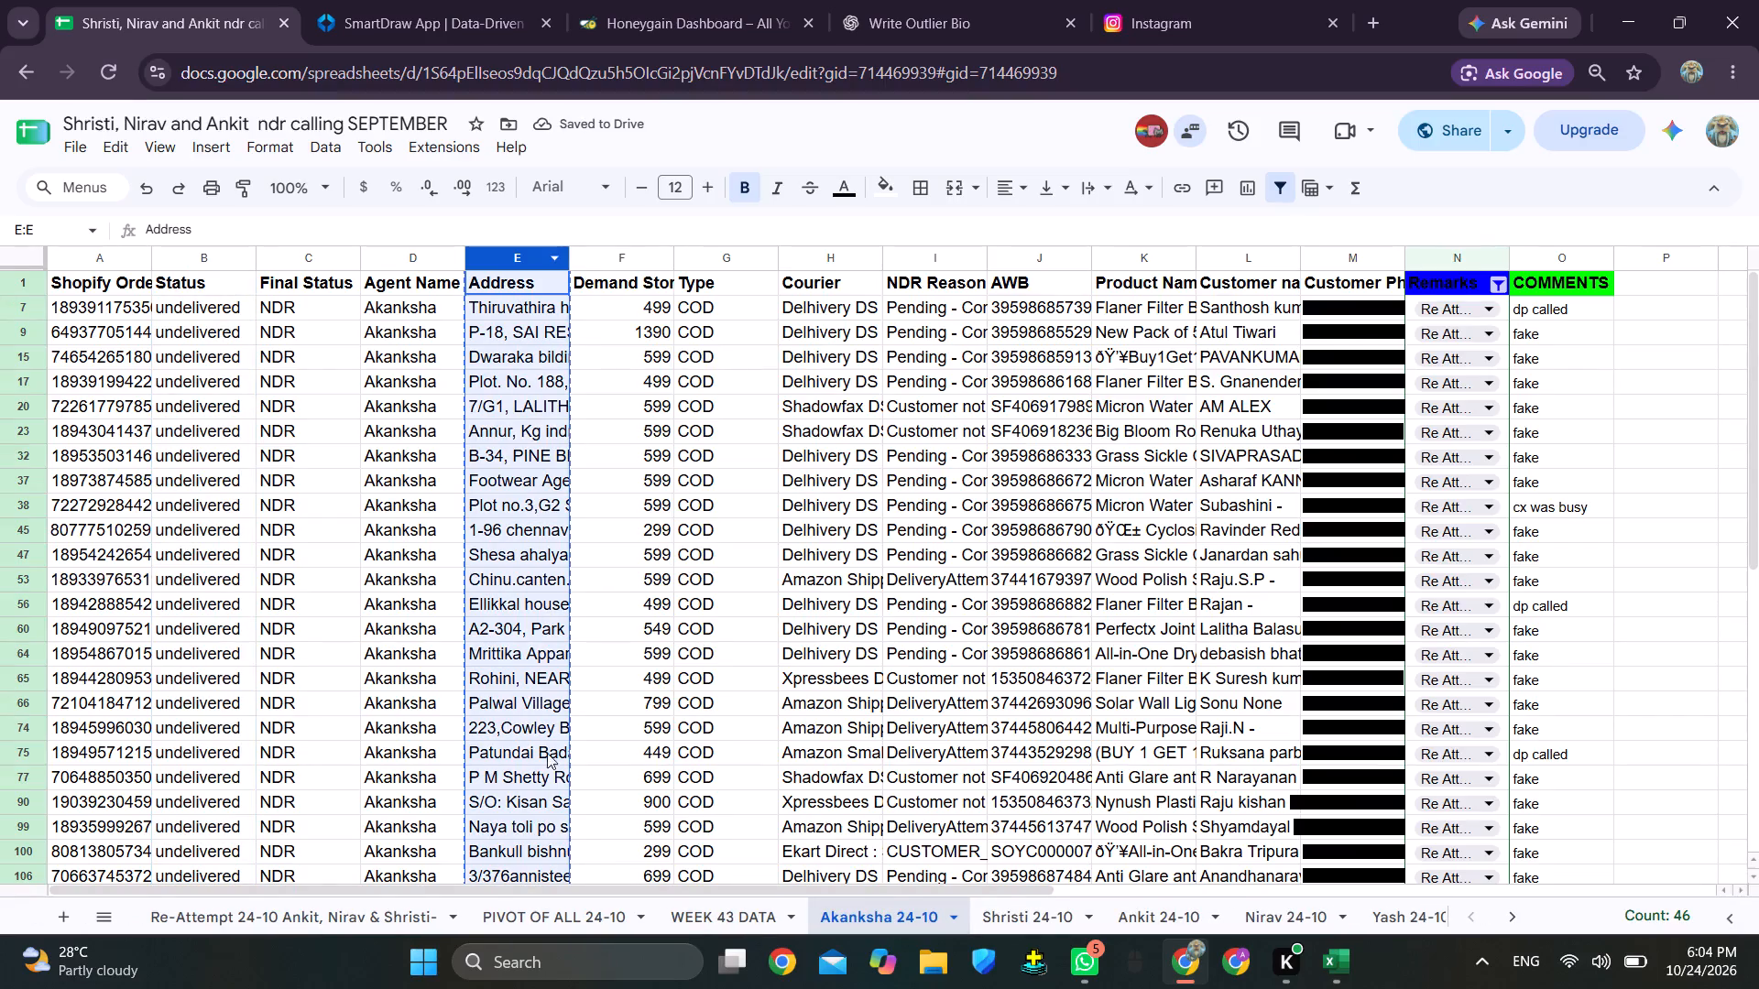
left_click(384, 909)
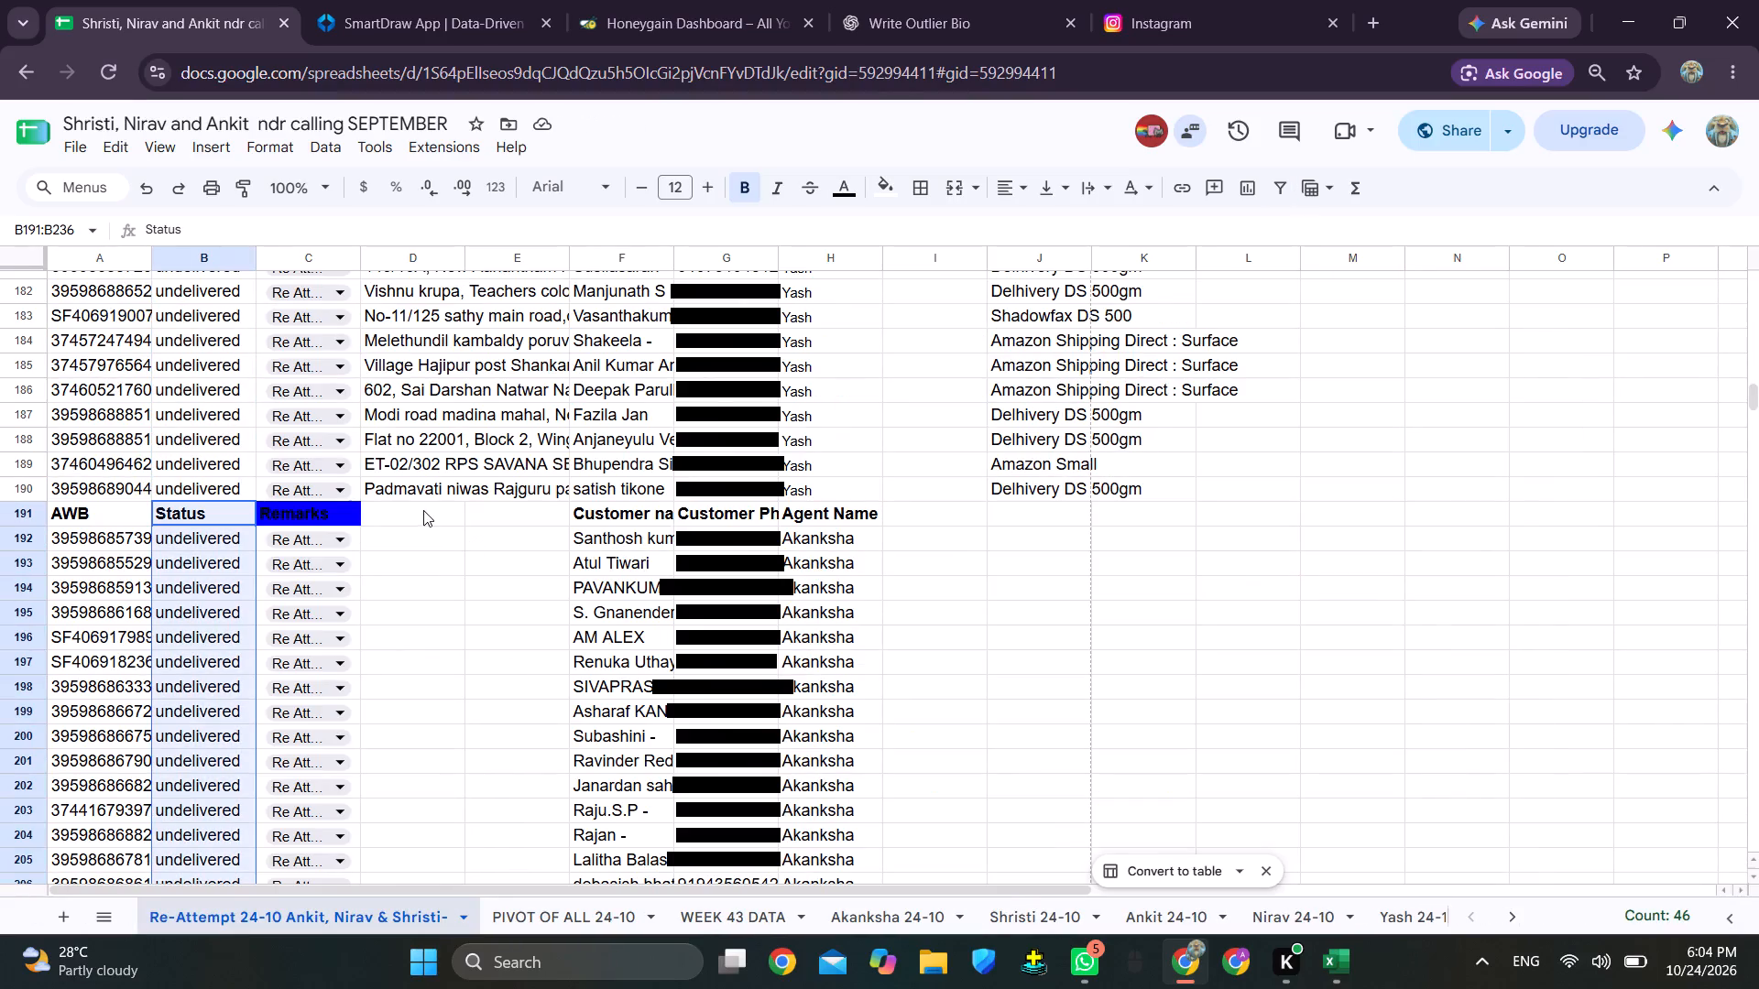
left_click(423, 510)
key("ctrl+v")
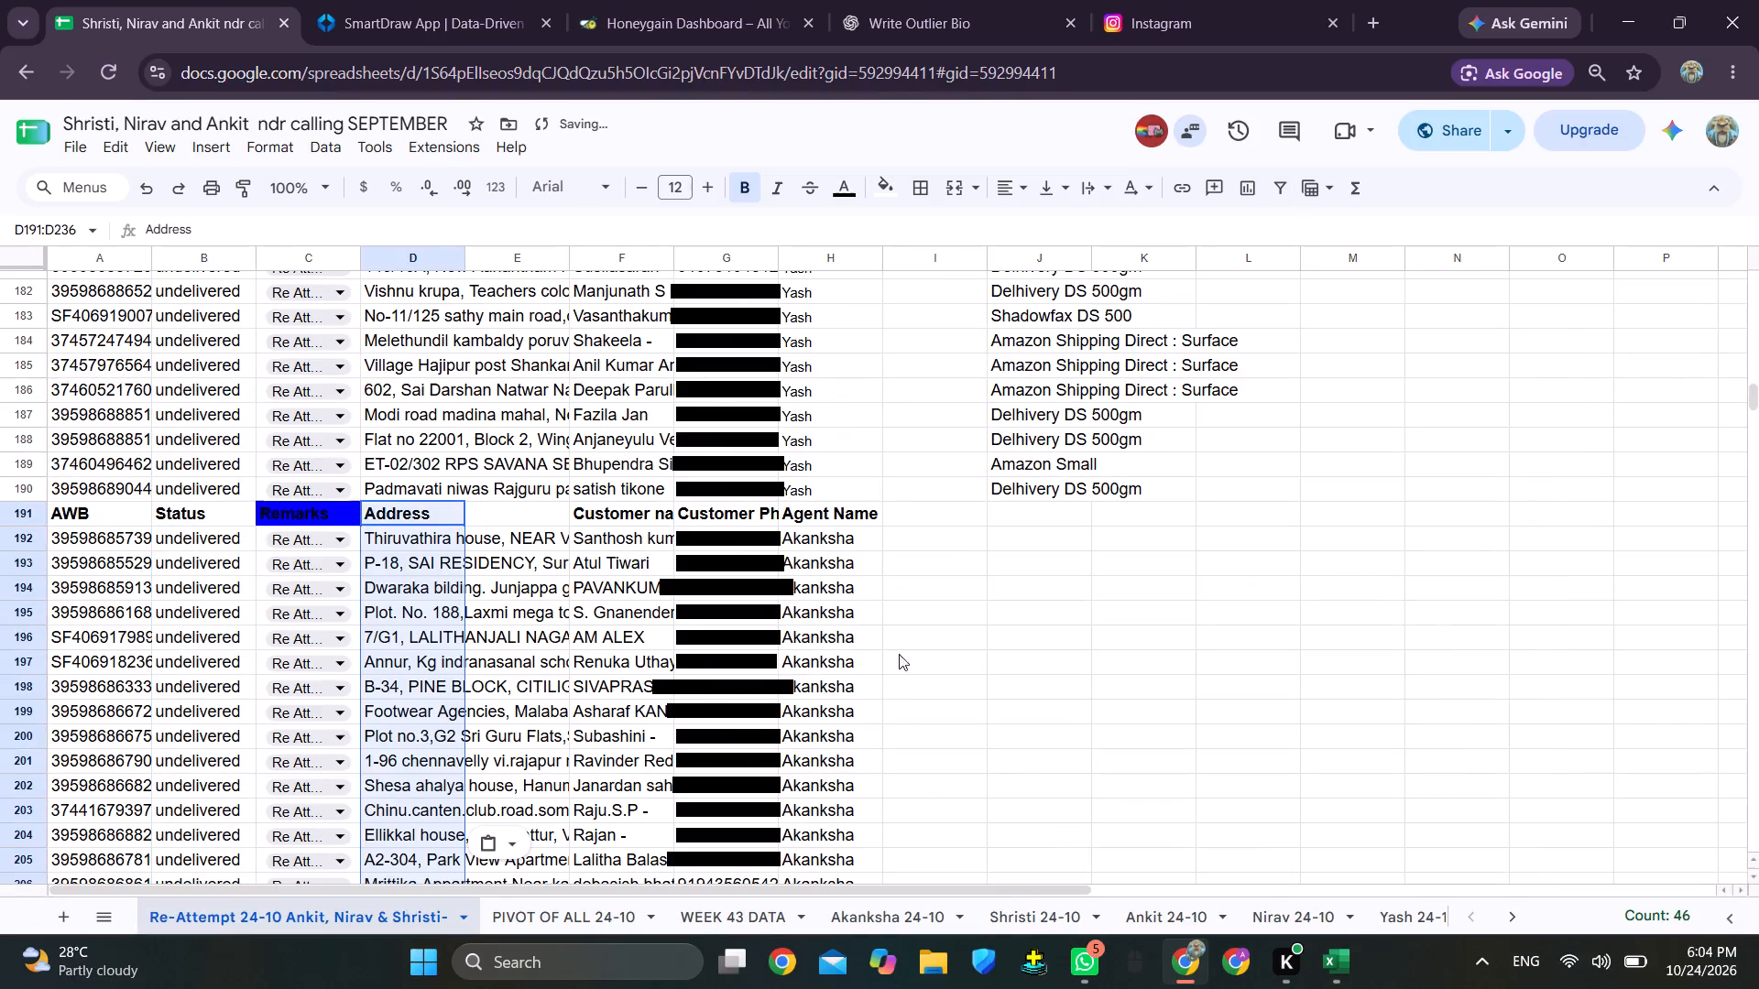
Copy the filtered Courier column from Akanksha 24-10 into the Re-Attempt 24-10 sheet, starting at J191.
left_click(888, 916)
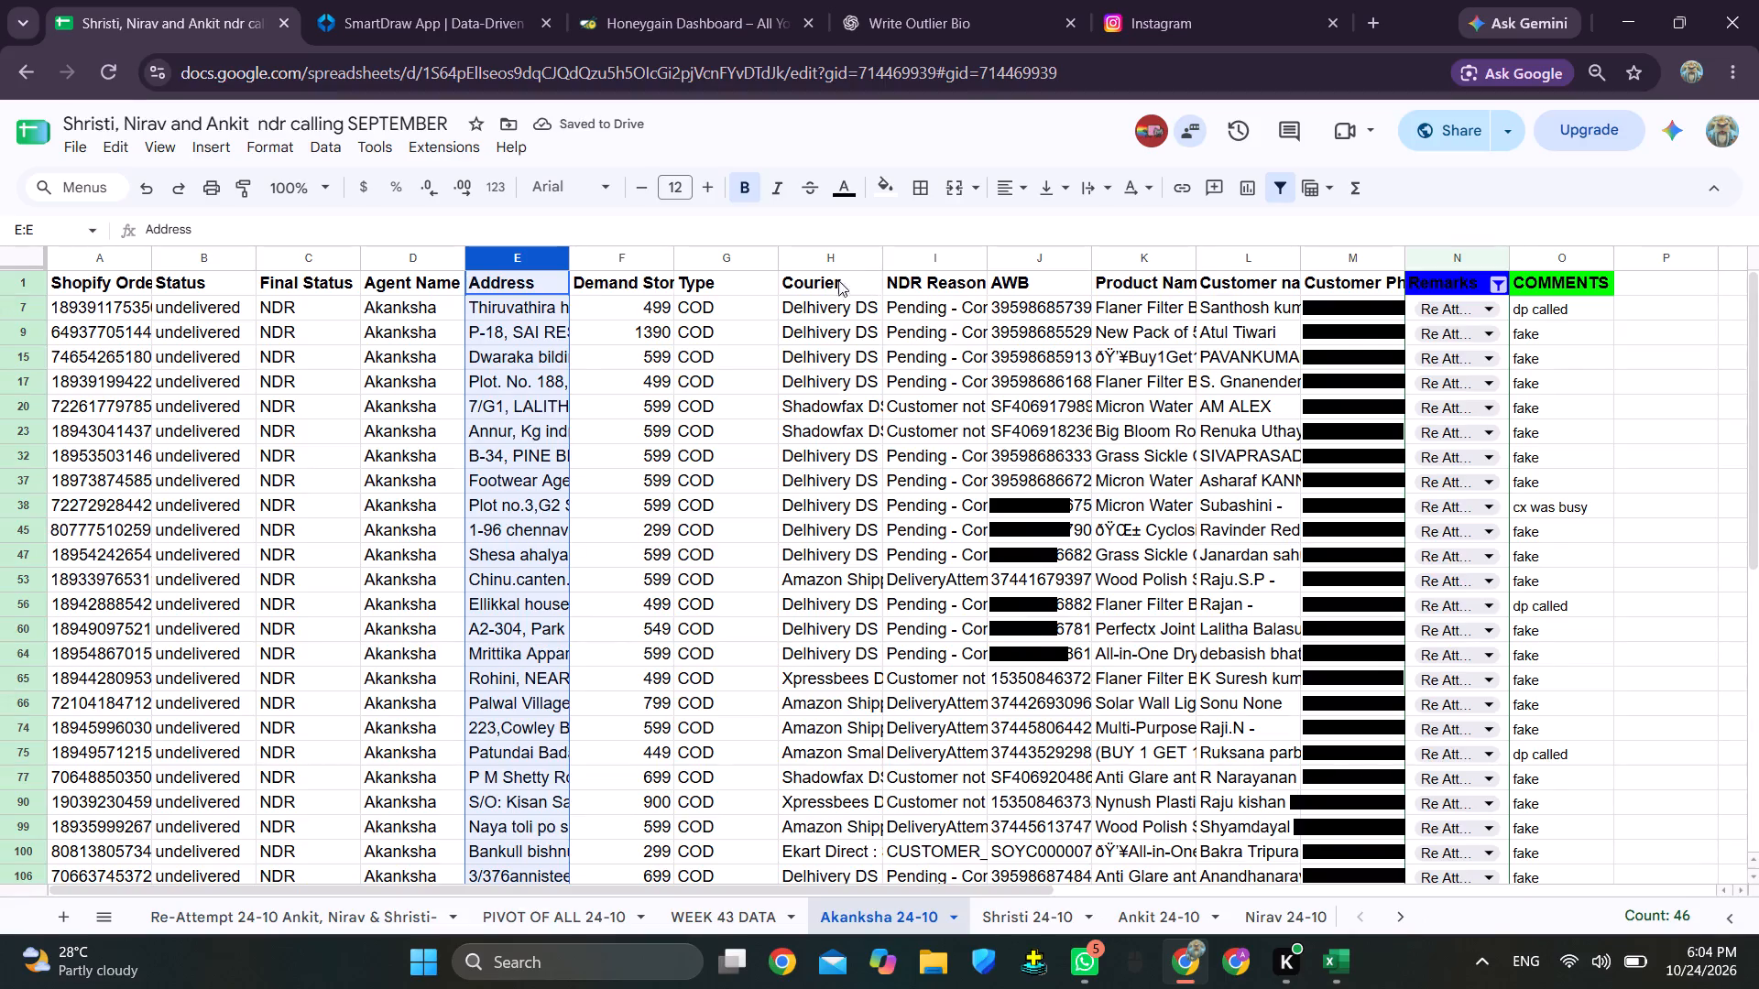
left_click(837, 258)
key("ctrl+c")
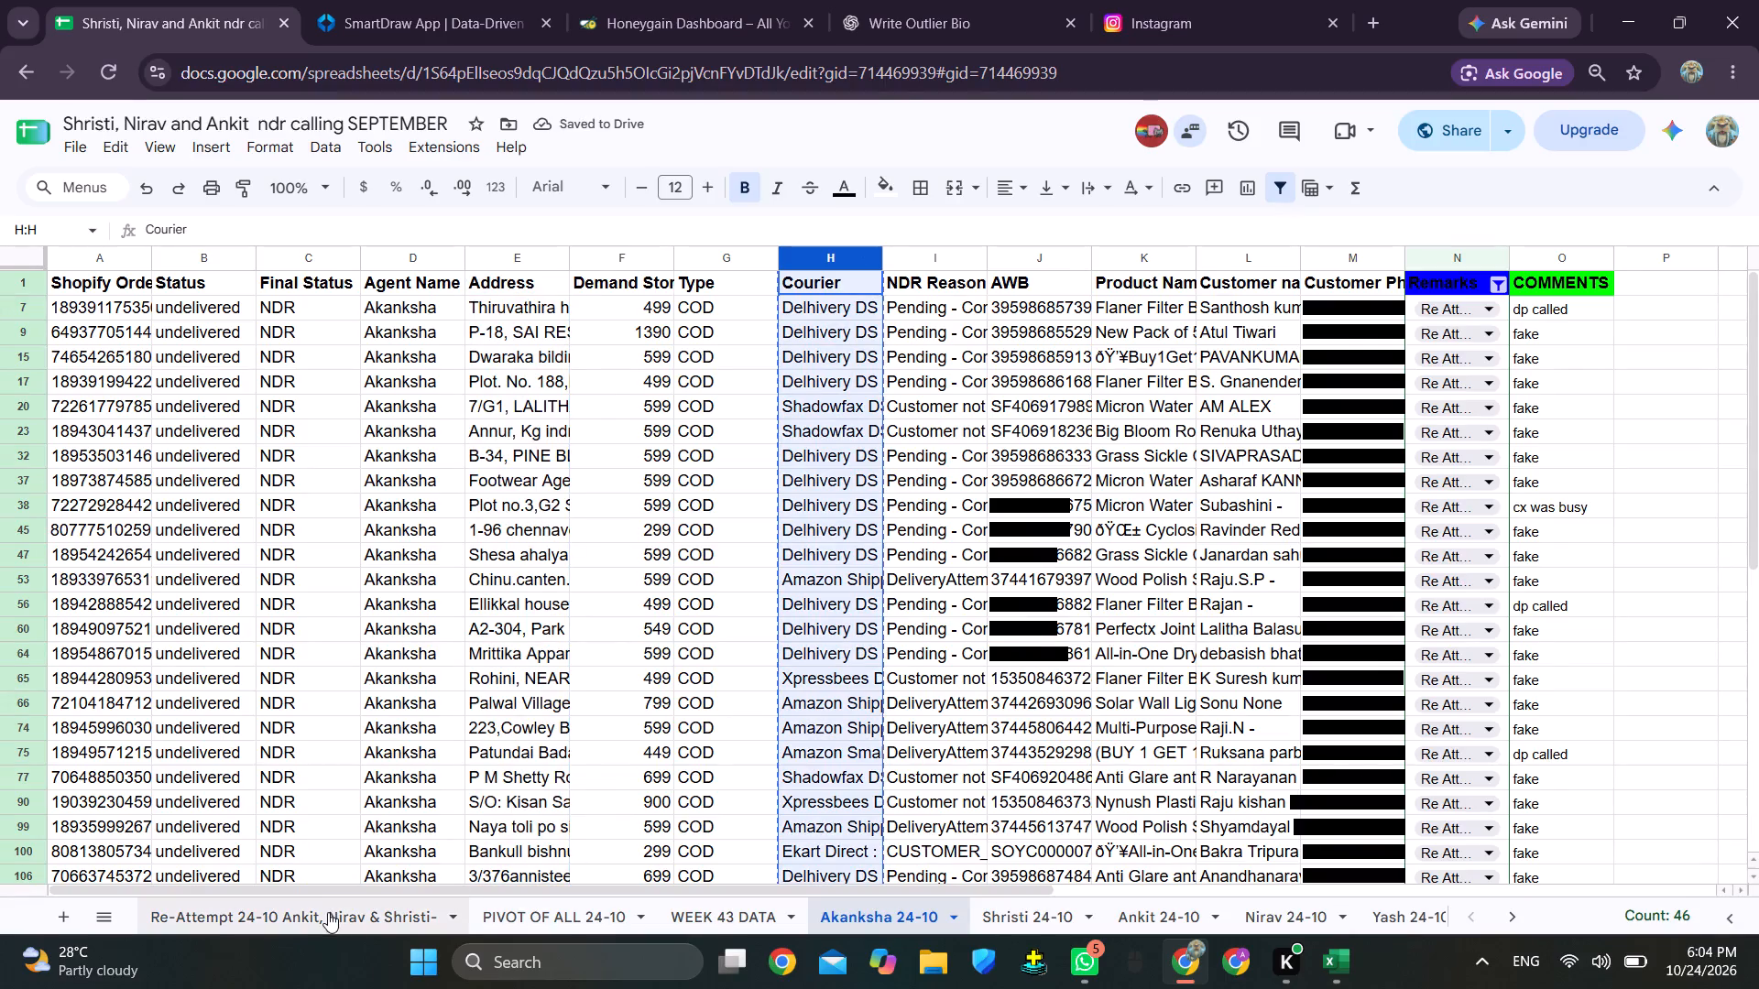
left_click(328, 912)
left_click(1061, 502)
left_click(1059, 506)
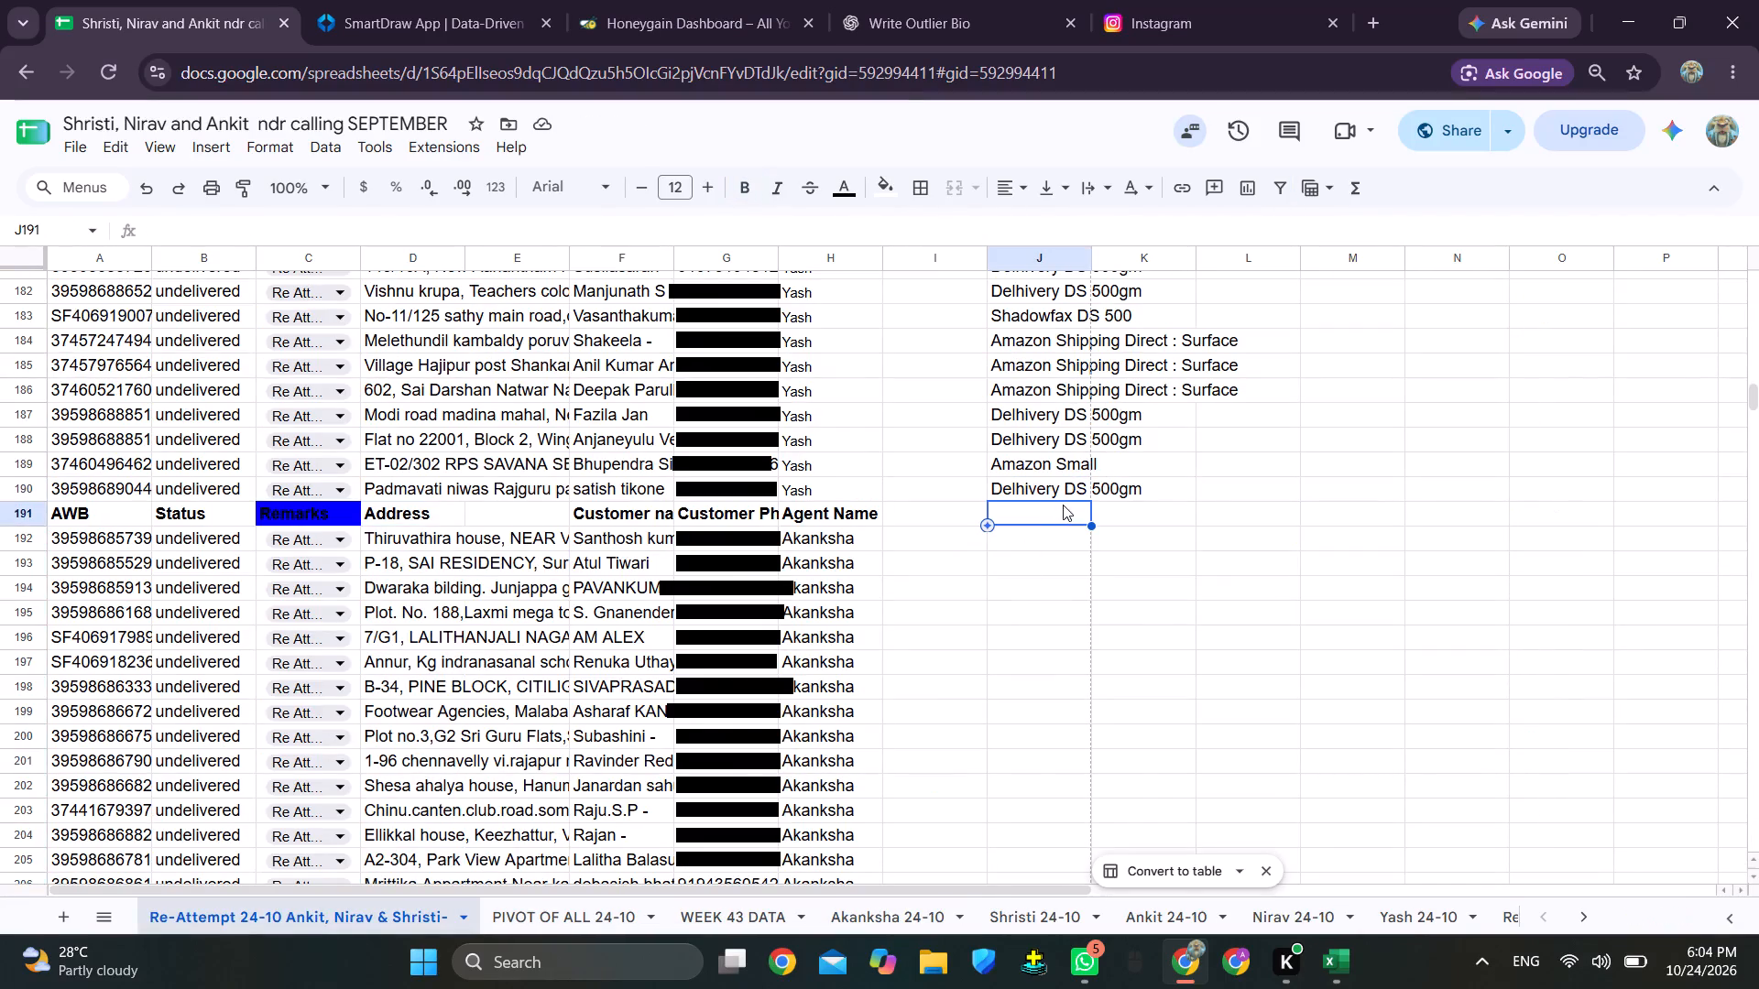
key("ctrl+v")
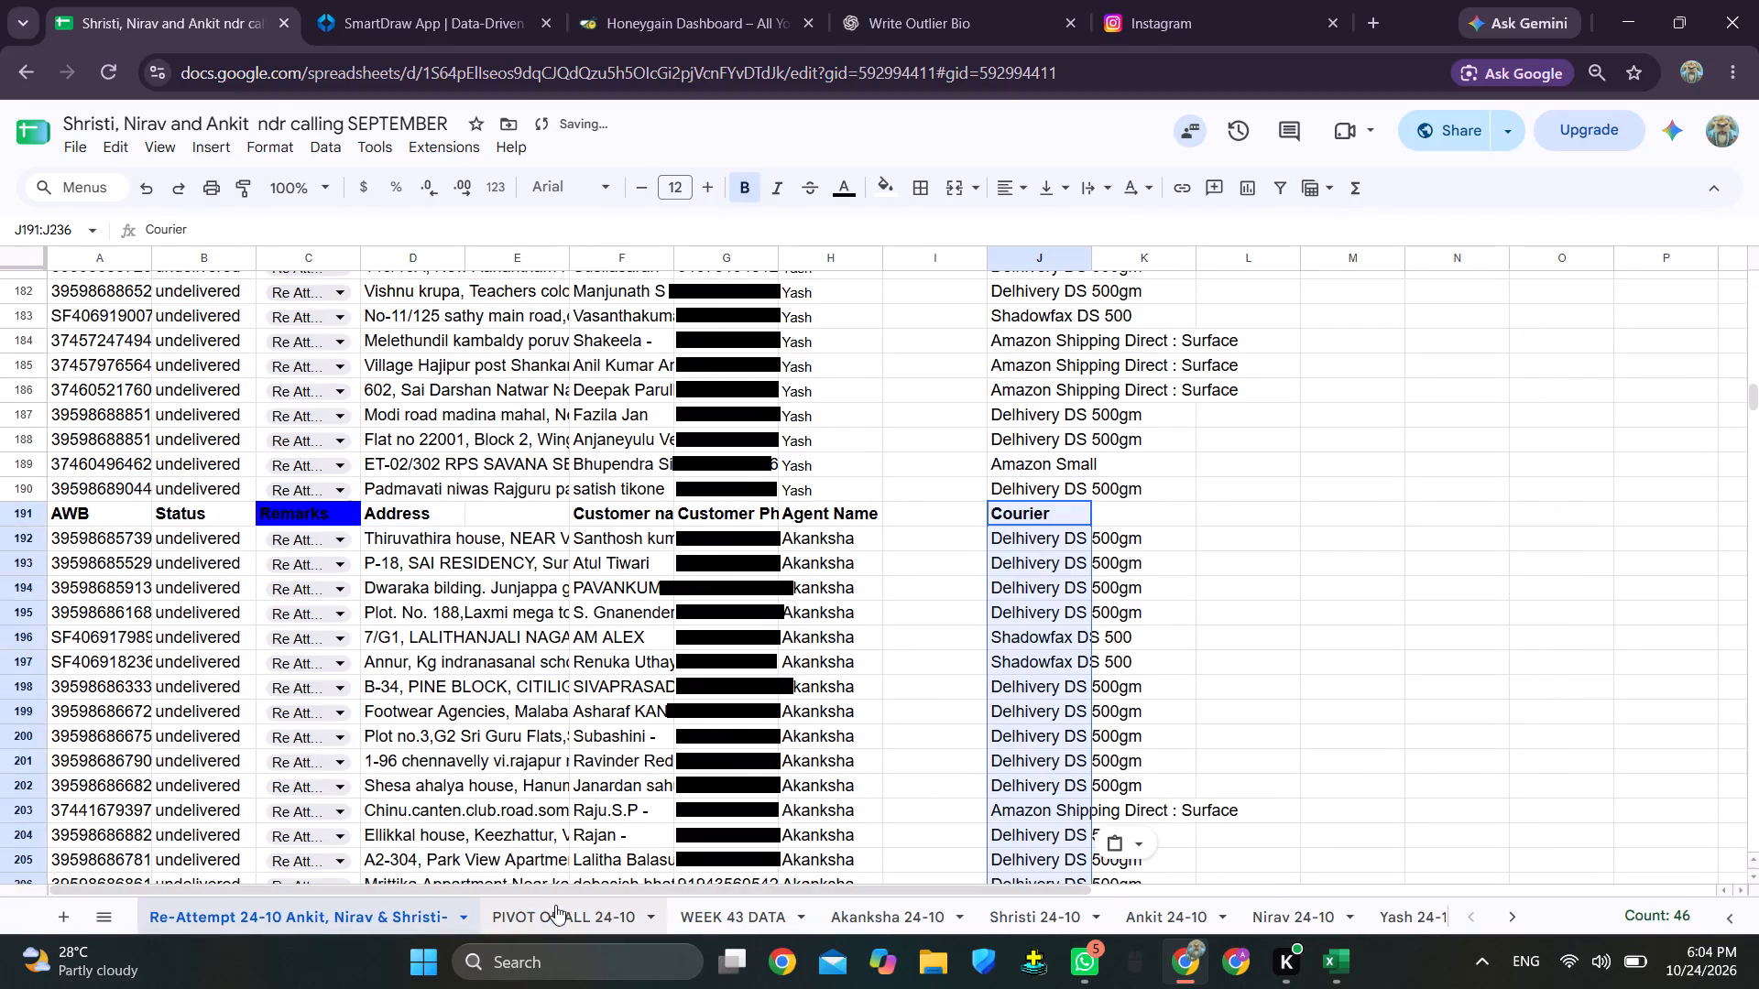
Examine the filtered Re Attempt rows in Akanksha 24-10 down to the last row.
left_click(912, 923)
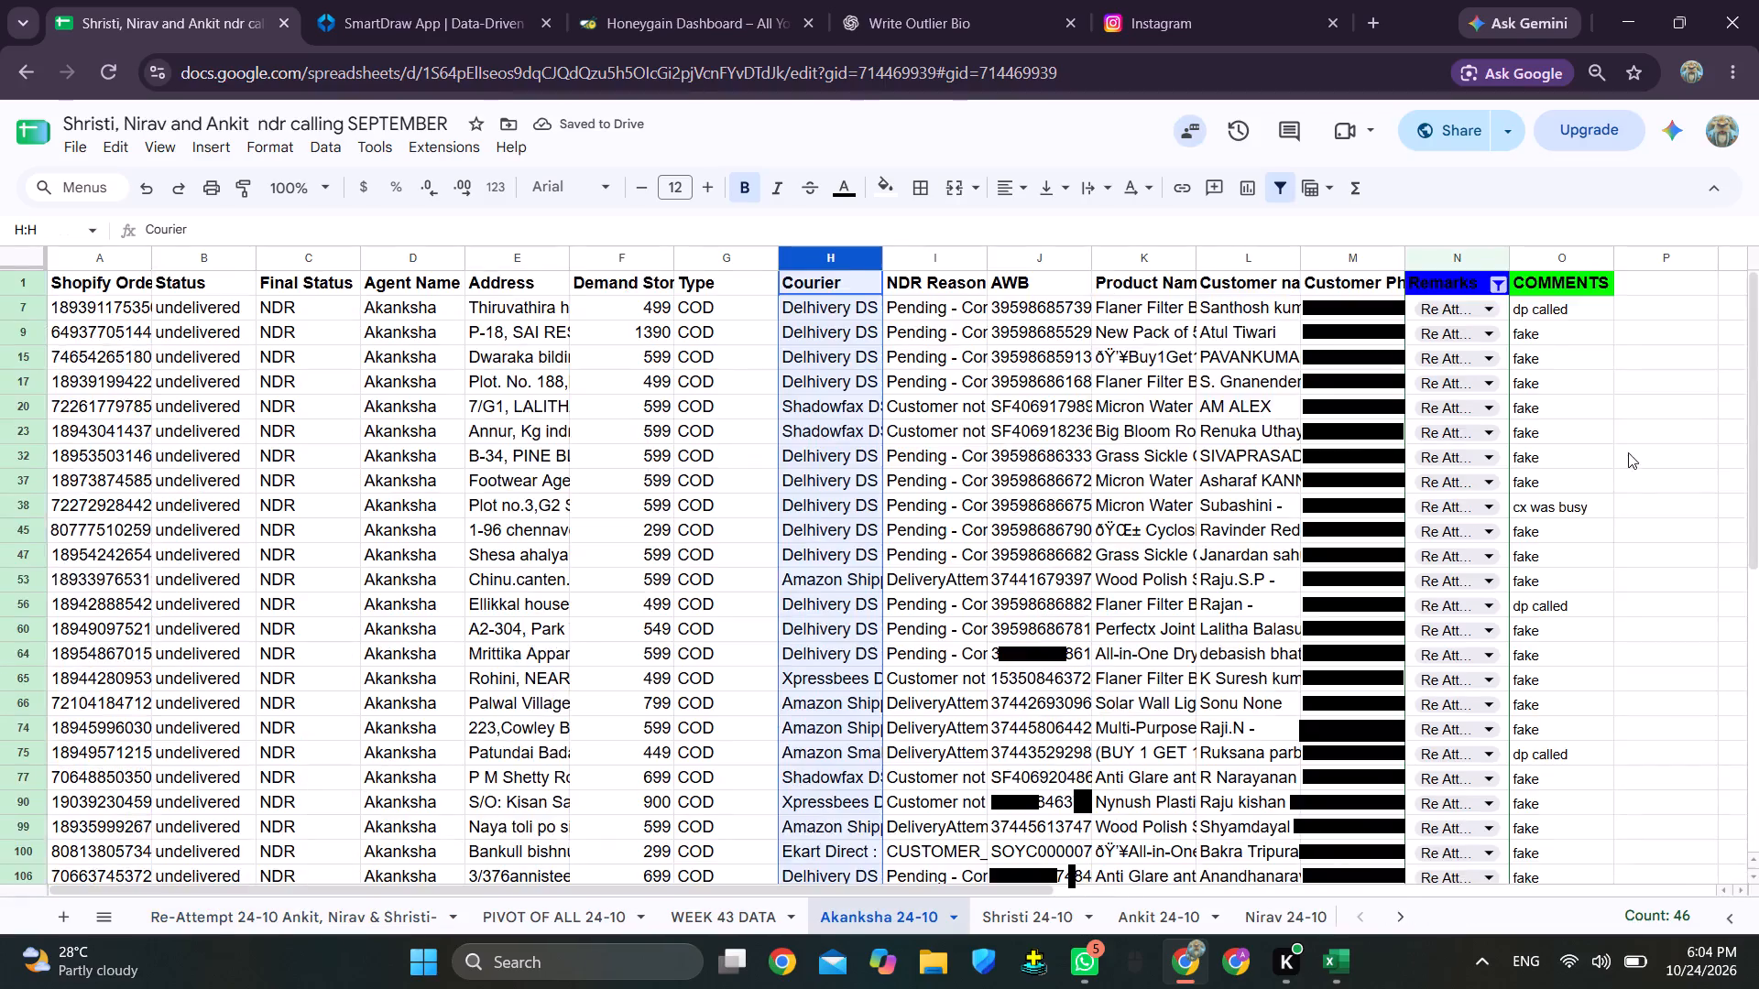
scroll(1628, 452, "down", 11)
scroll(1616, 521, "up", 14)
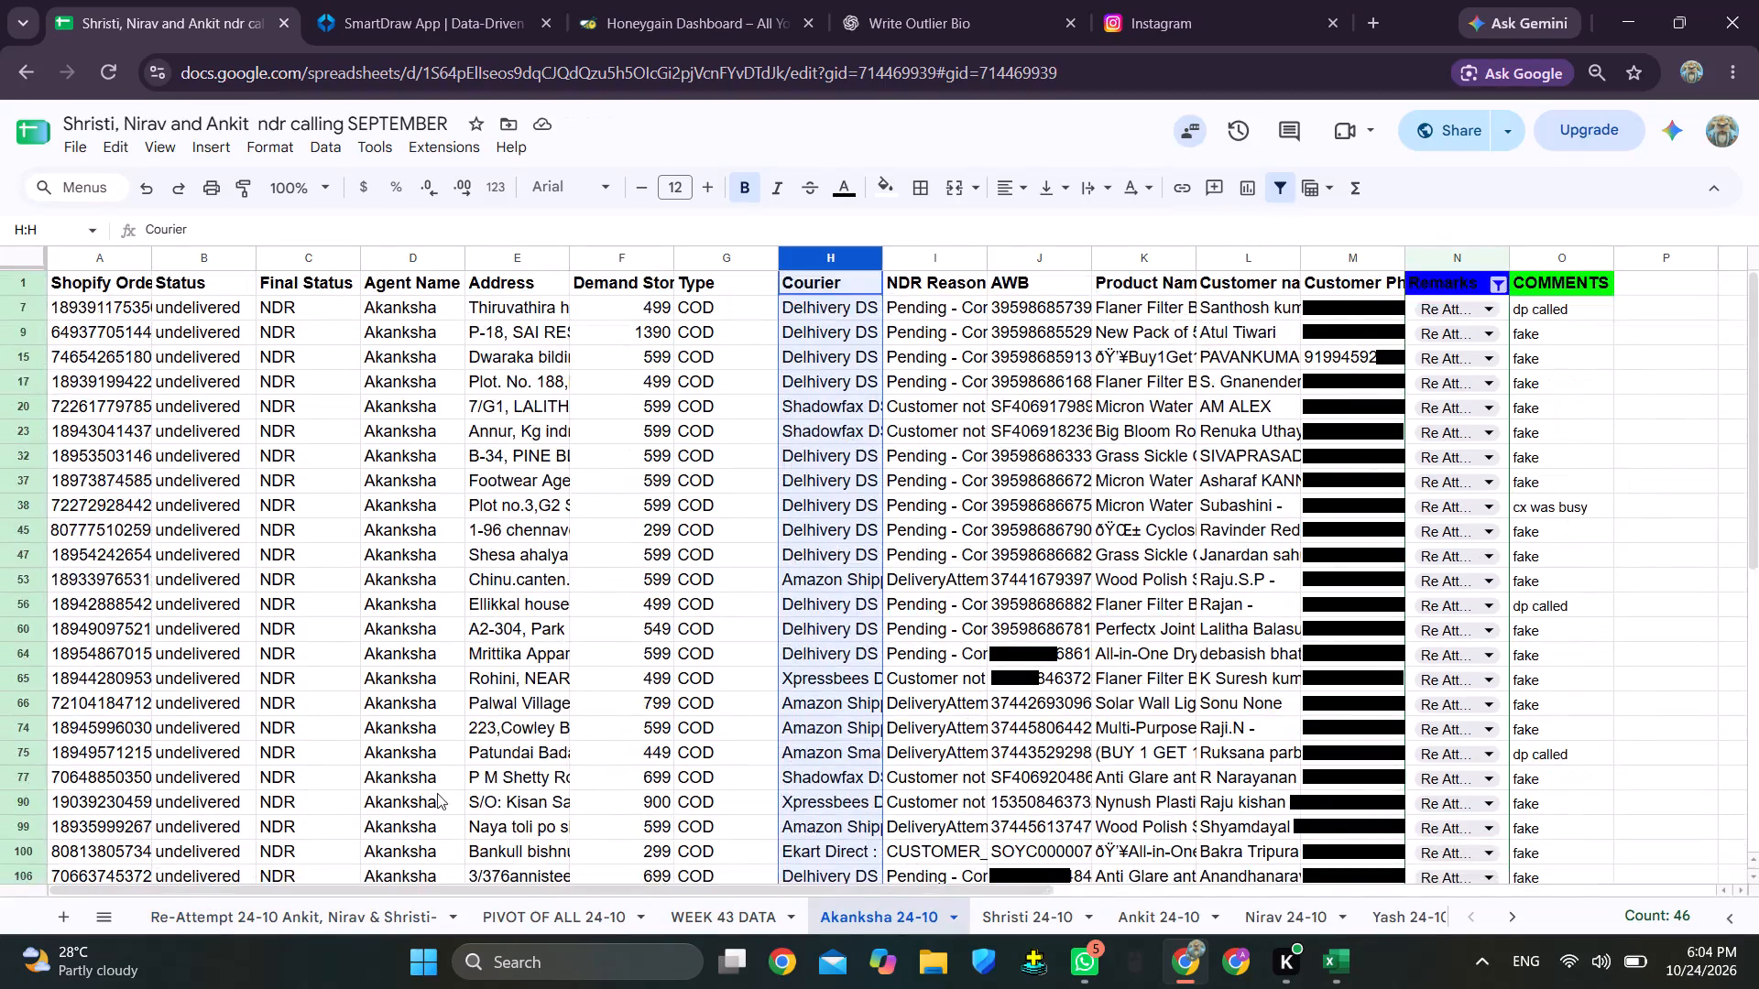
scroll(1301, 723, "down", 1)
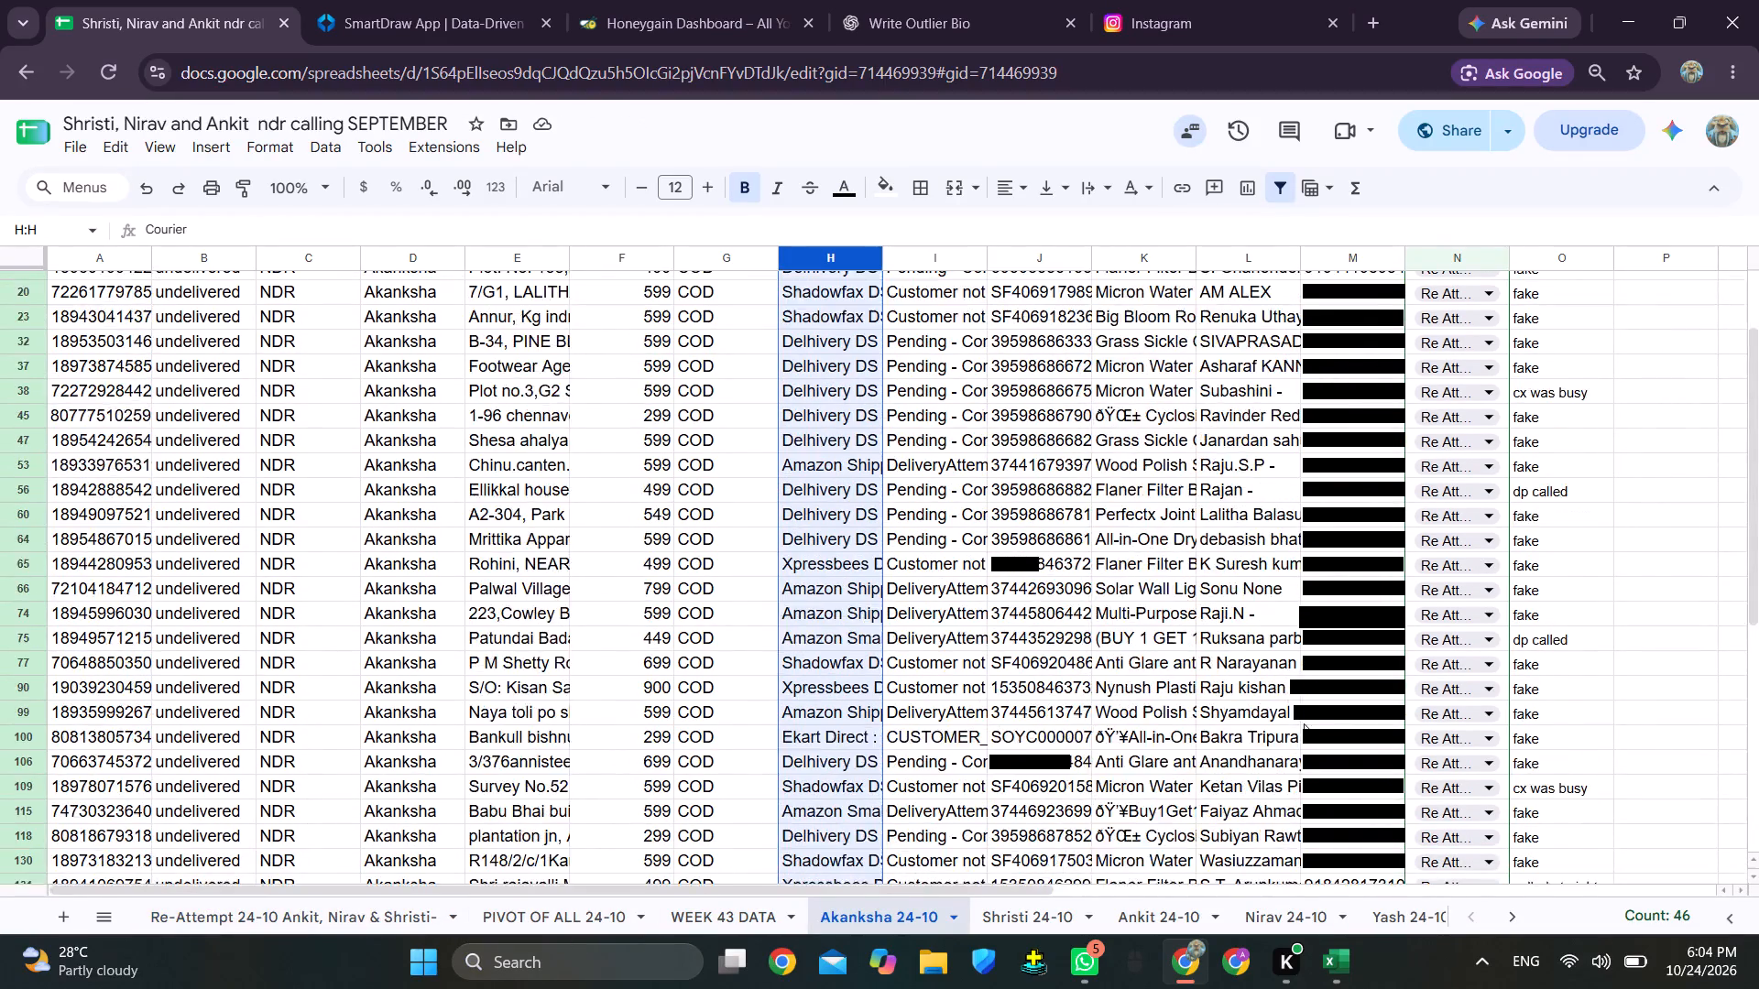
scroll(1304, 723, "down", 4)
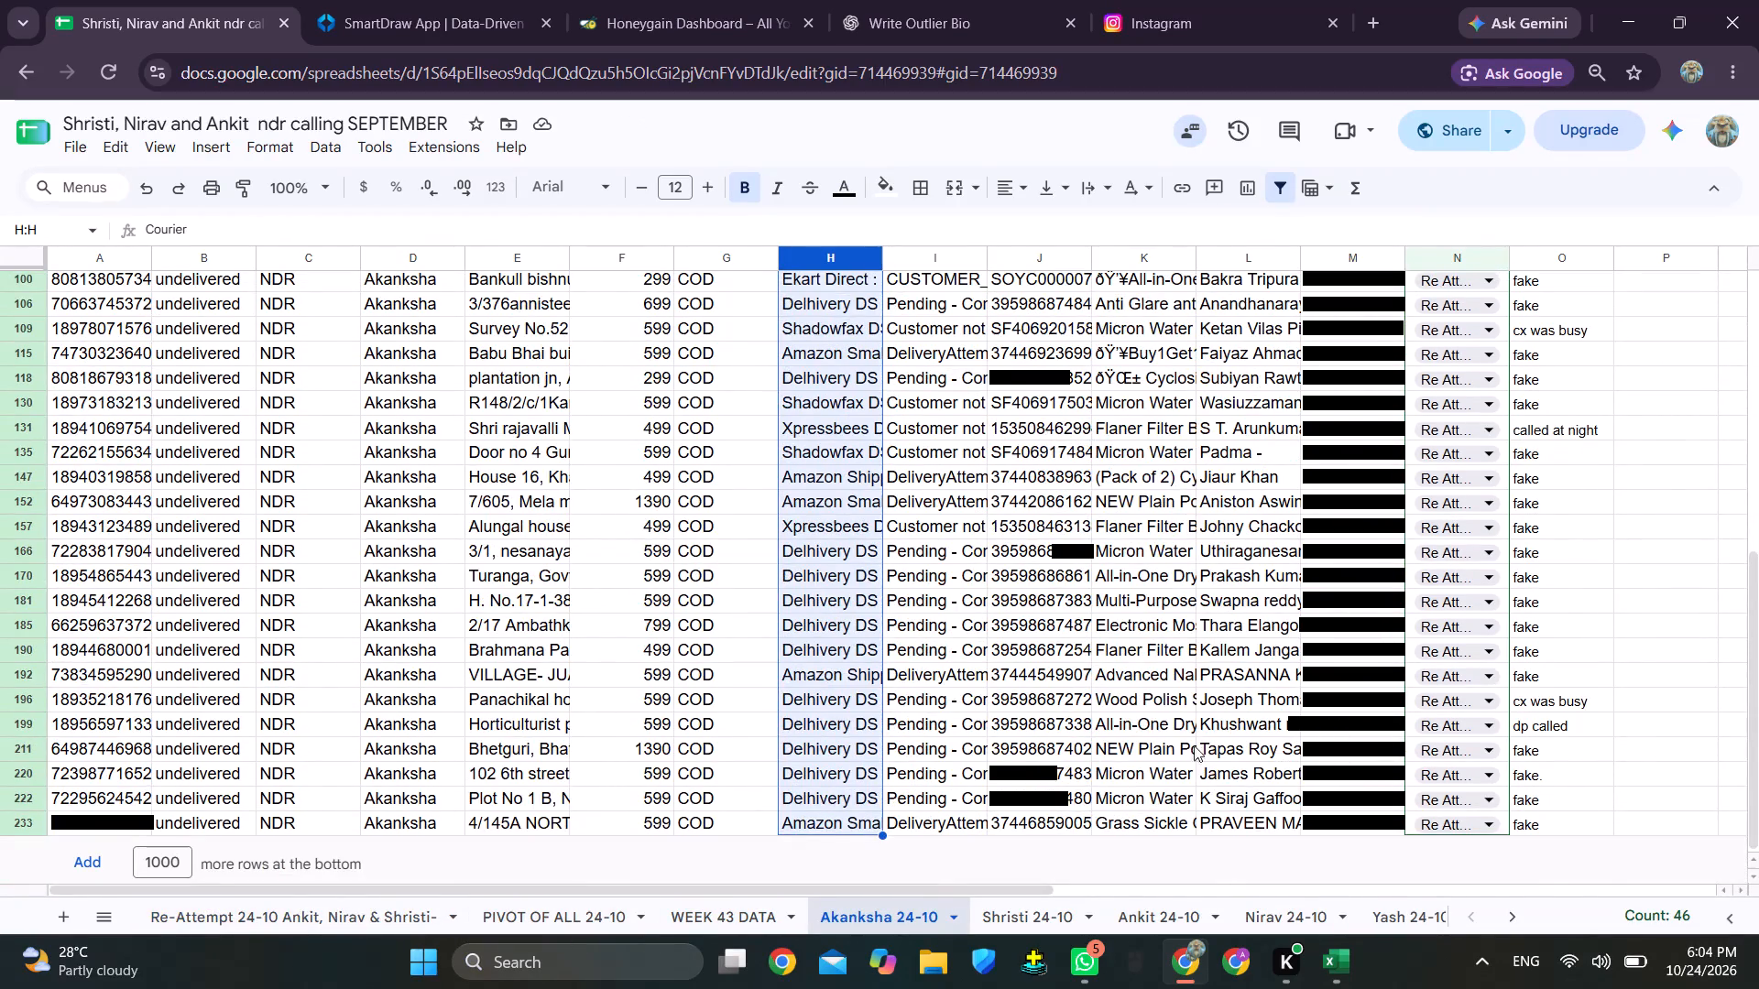
Delete the duplicate header row 191 above Akanksha's rows in the Re-Attempt 24-10 sheet.
left_click(358, 917)
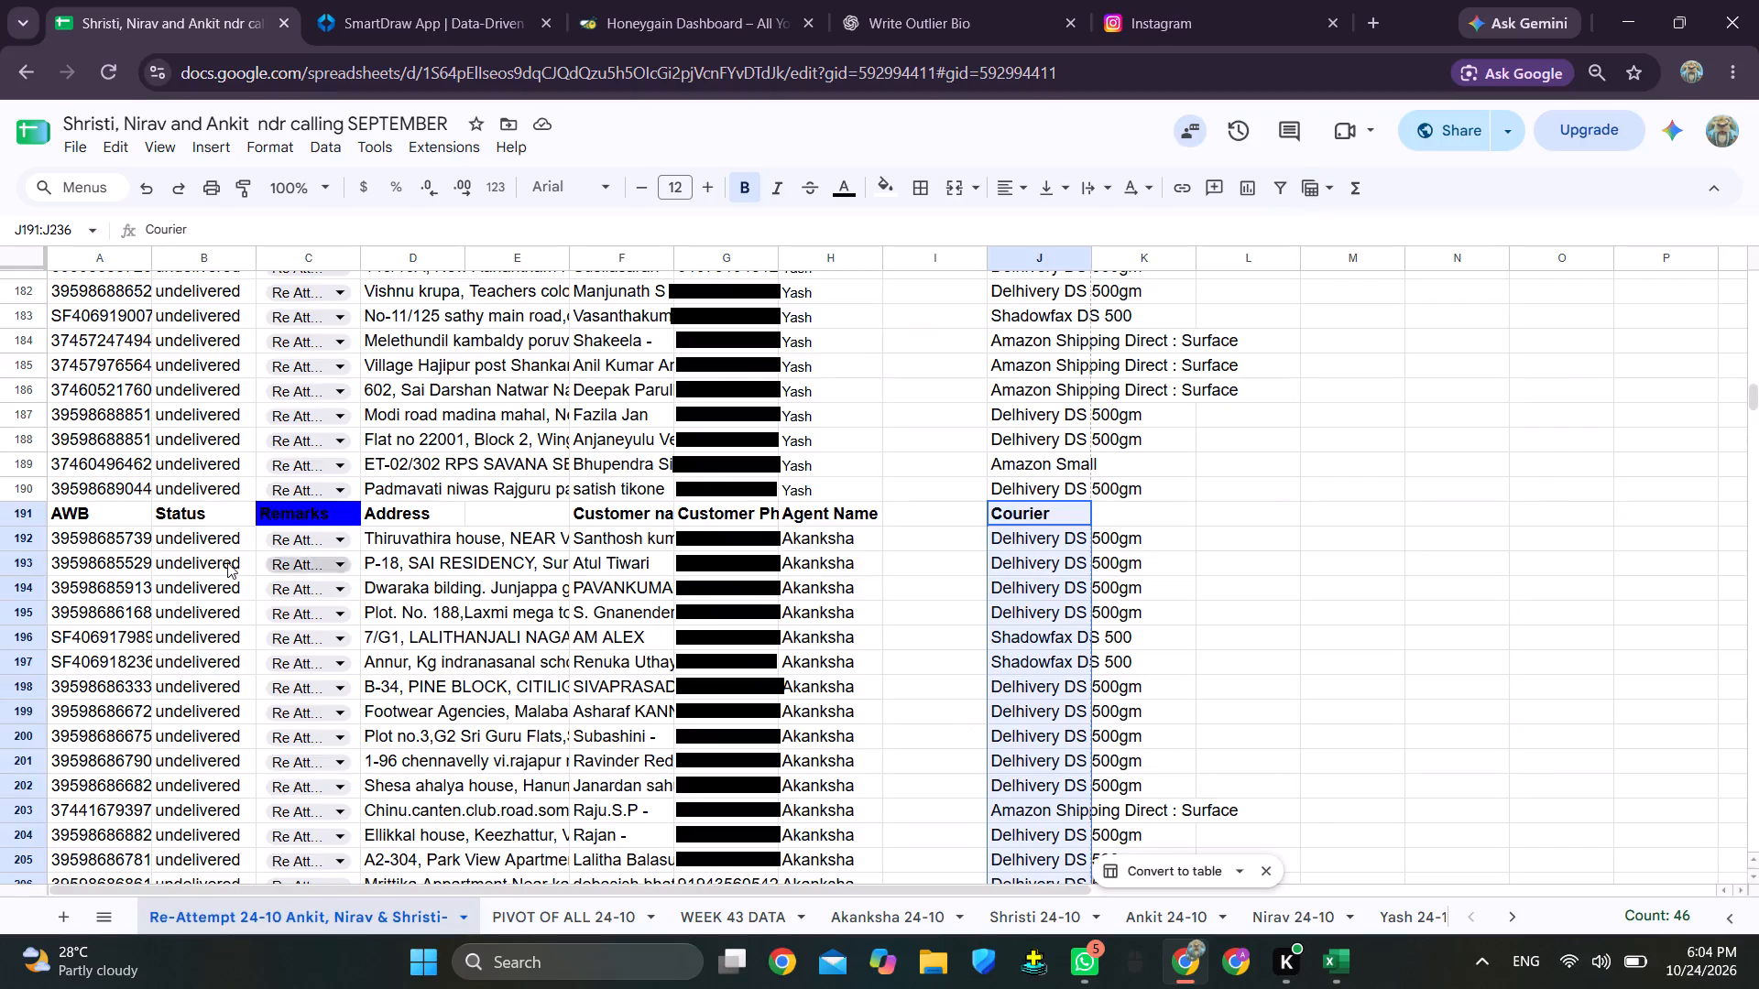
right_click(24, 508)
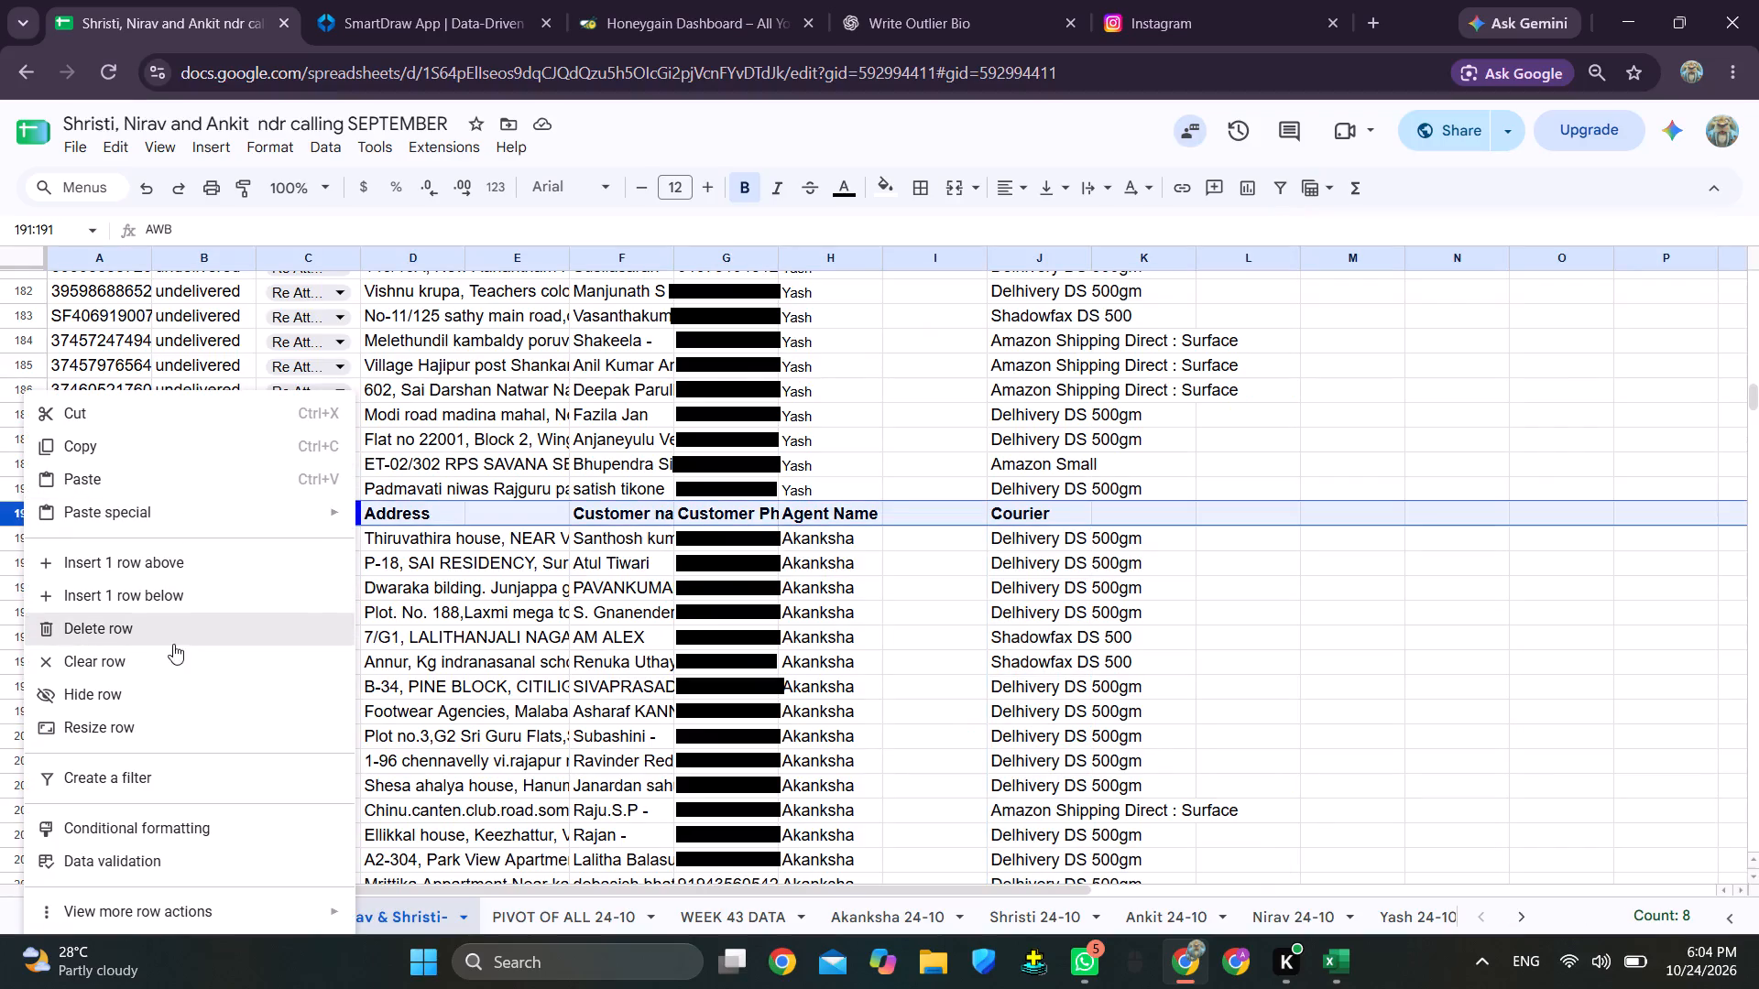
left_click(187, 630)
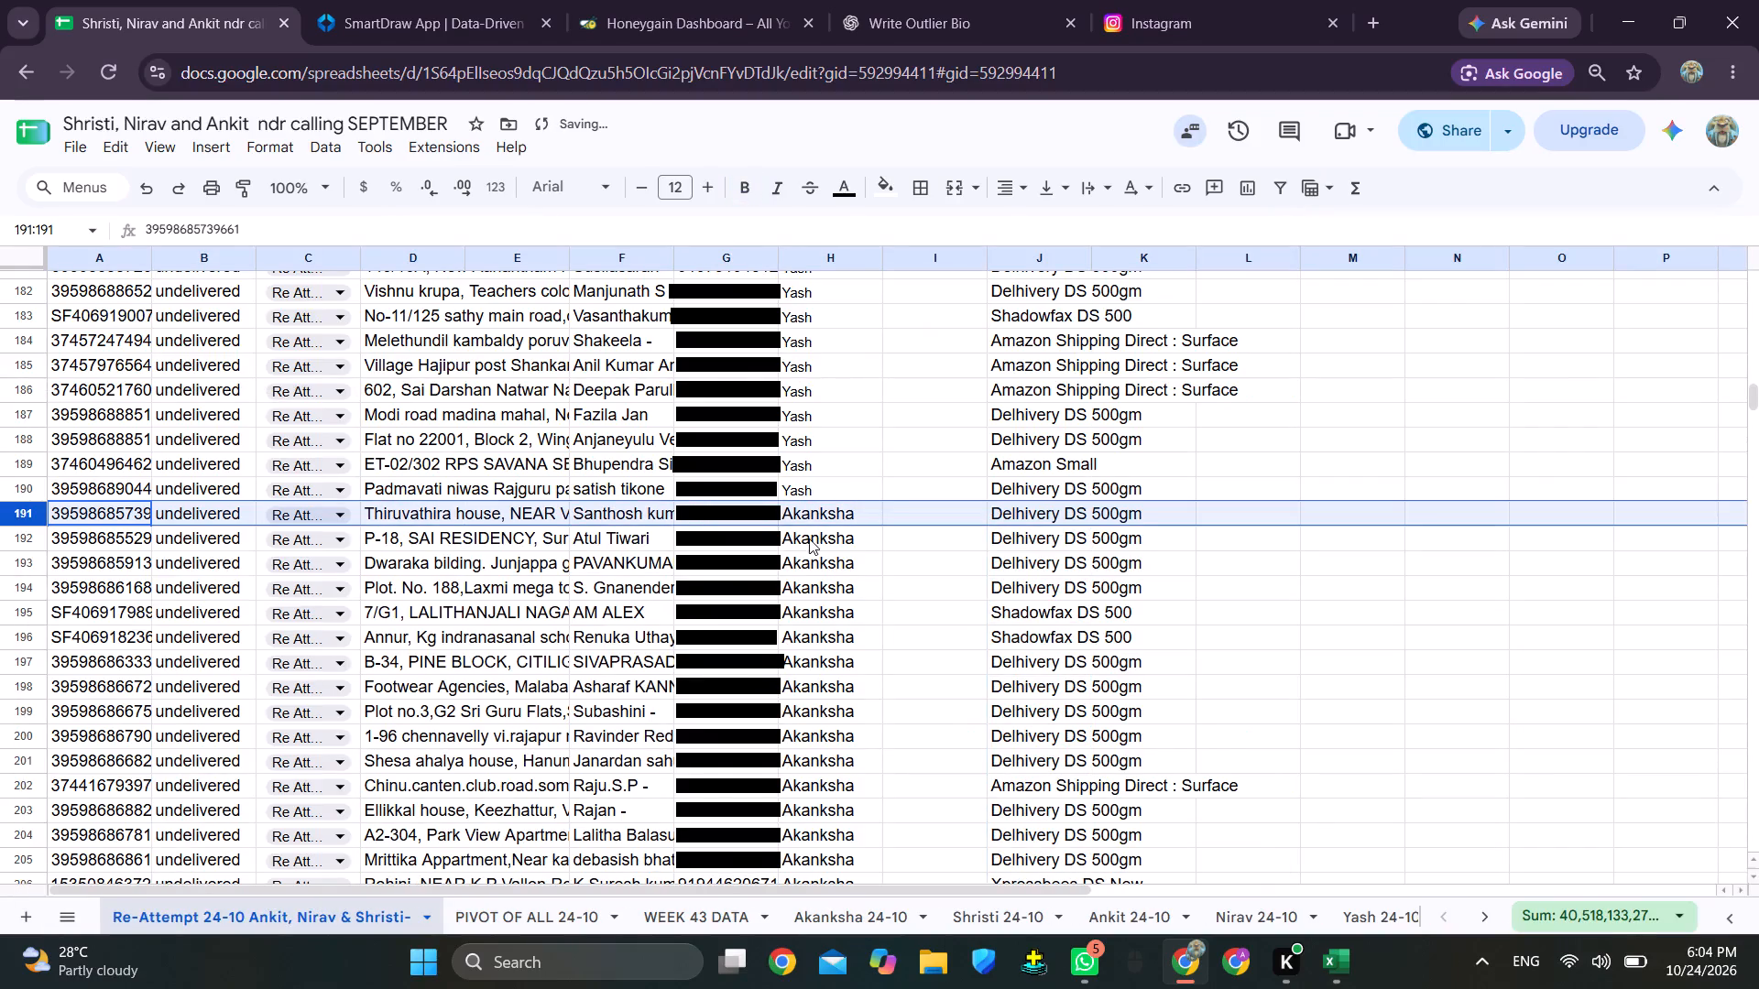
Review the collected rows in the Re-Attempt 24-10 sheet, plus the PIVOT OF ALL 24-10 and WEEK 43 DATA sheets.
scroll(1004, 628, "down", 4)
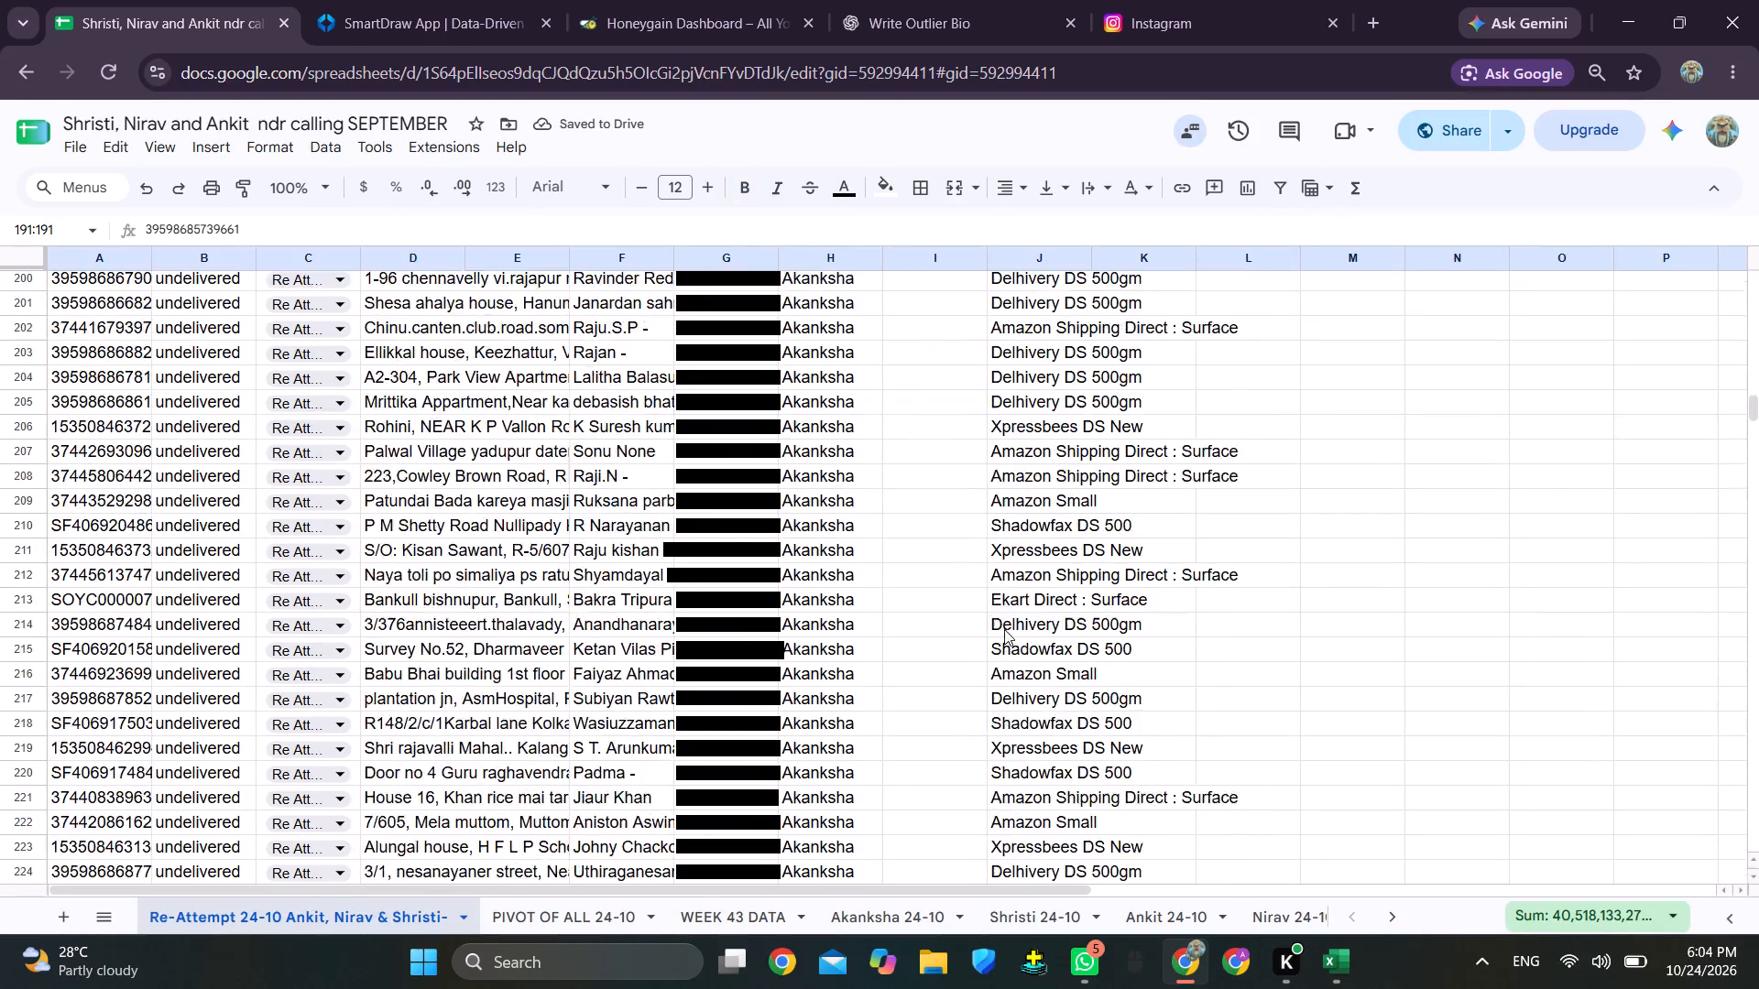
scroll(1004, 629, "down", 4)
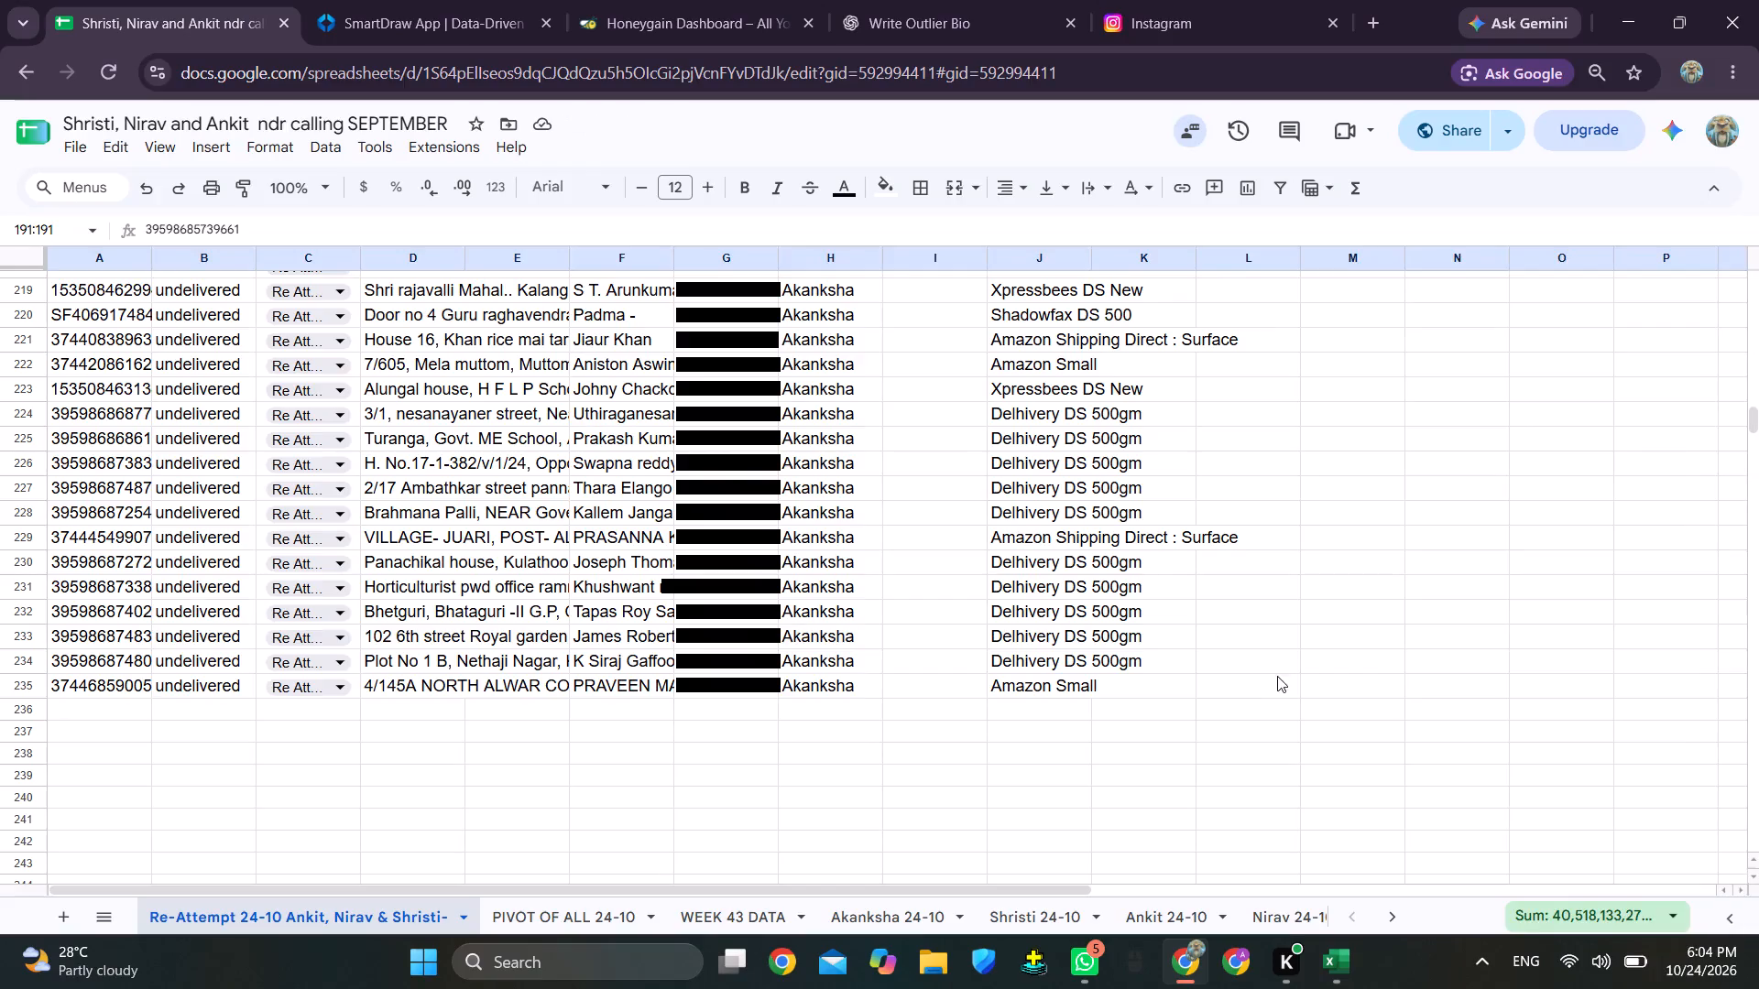
left_click(1278, 676)
scroll(884, 701, "up", 6)
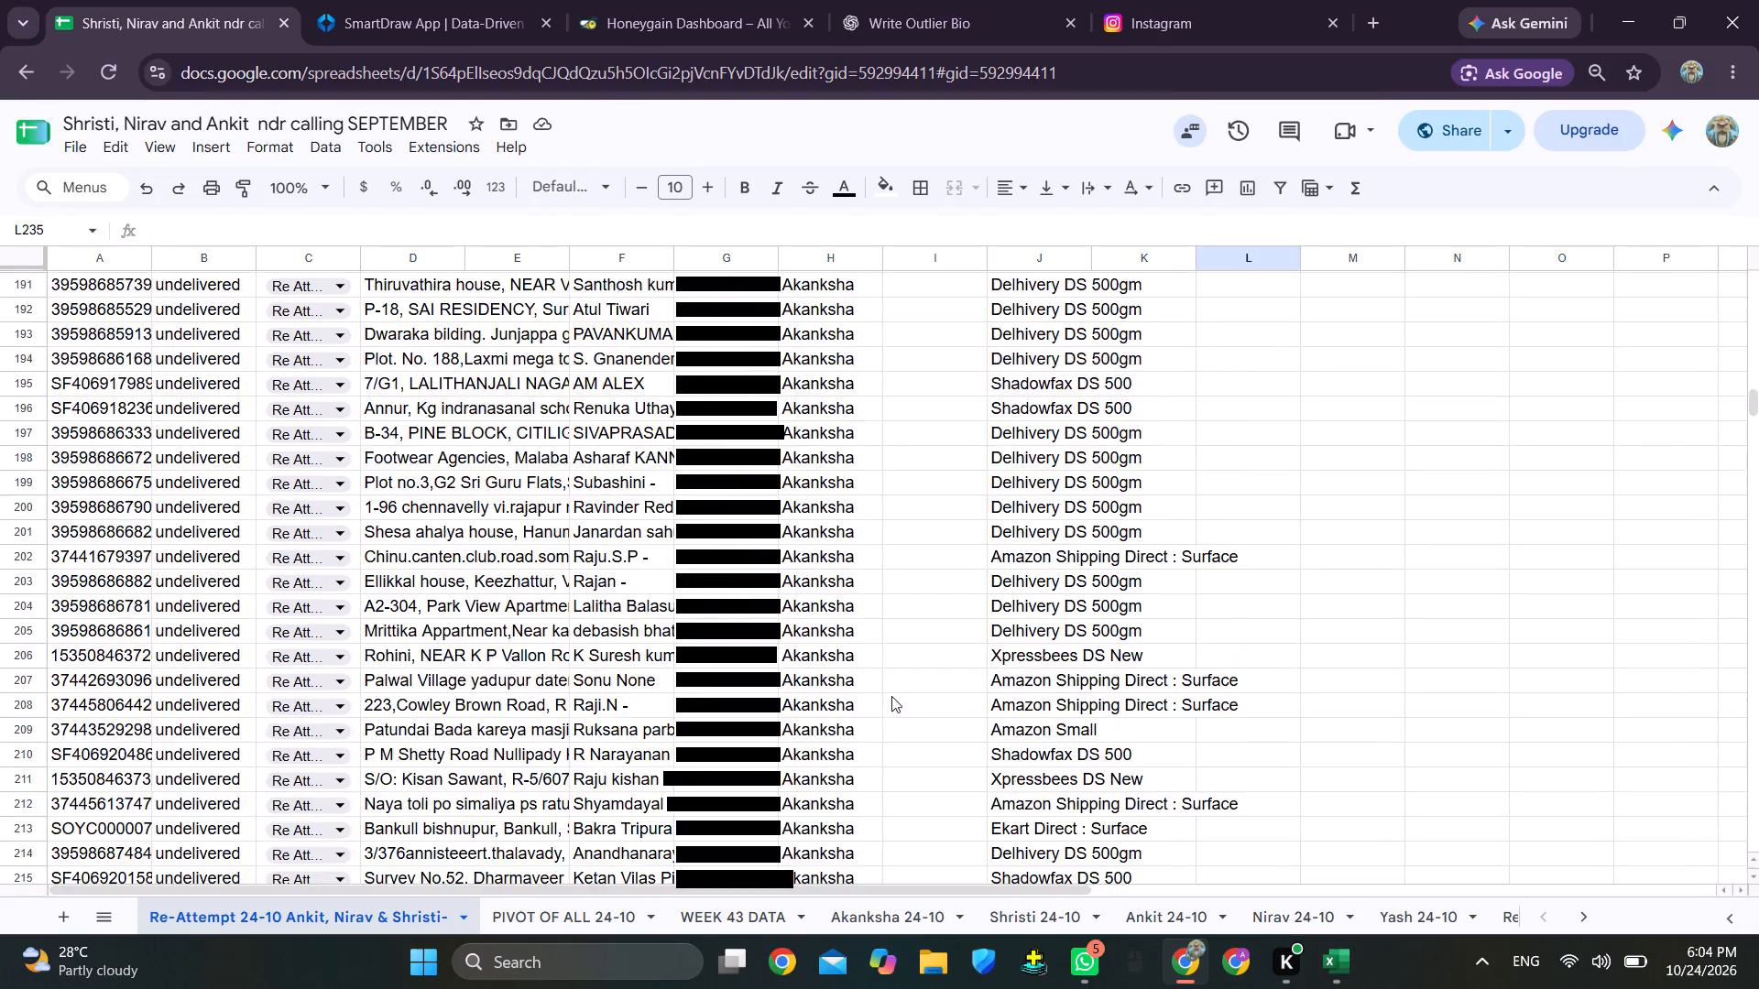
scroll(891, 696, "up", 6)
scroll(903, 679, "up", 16)
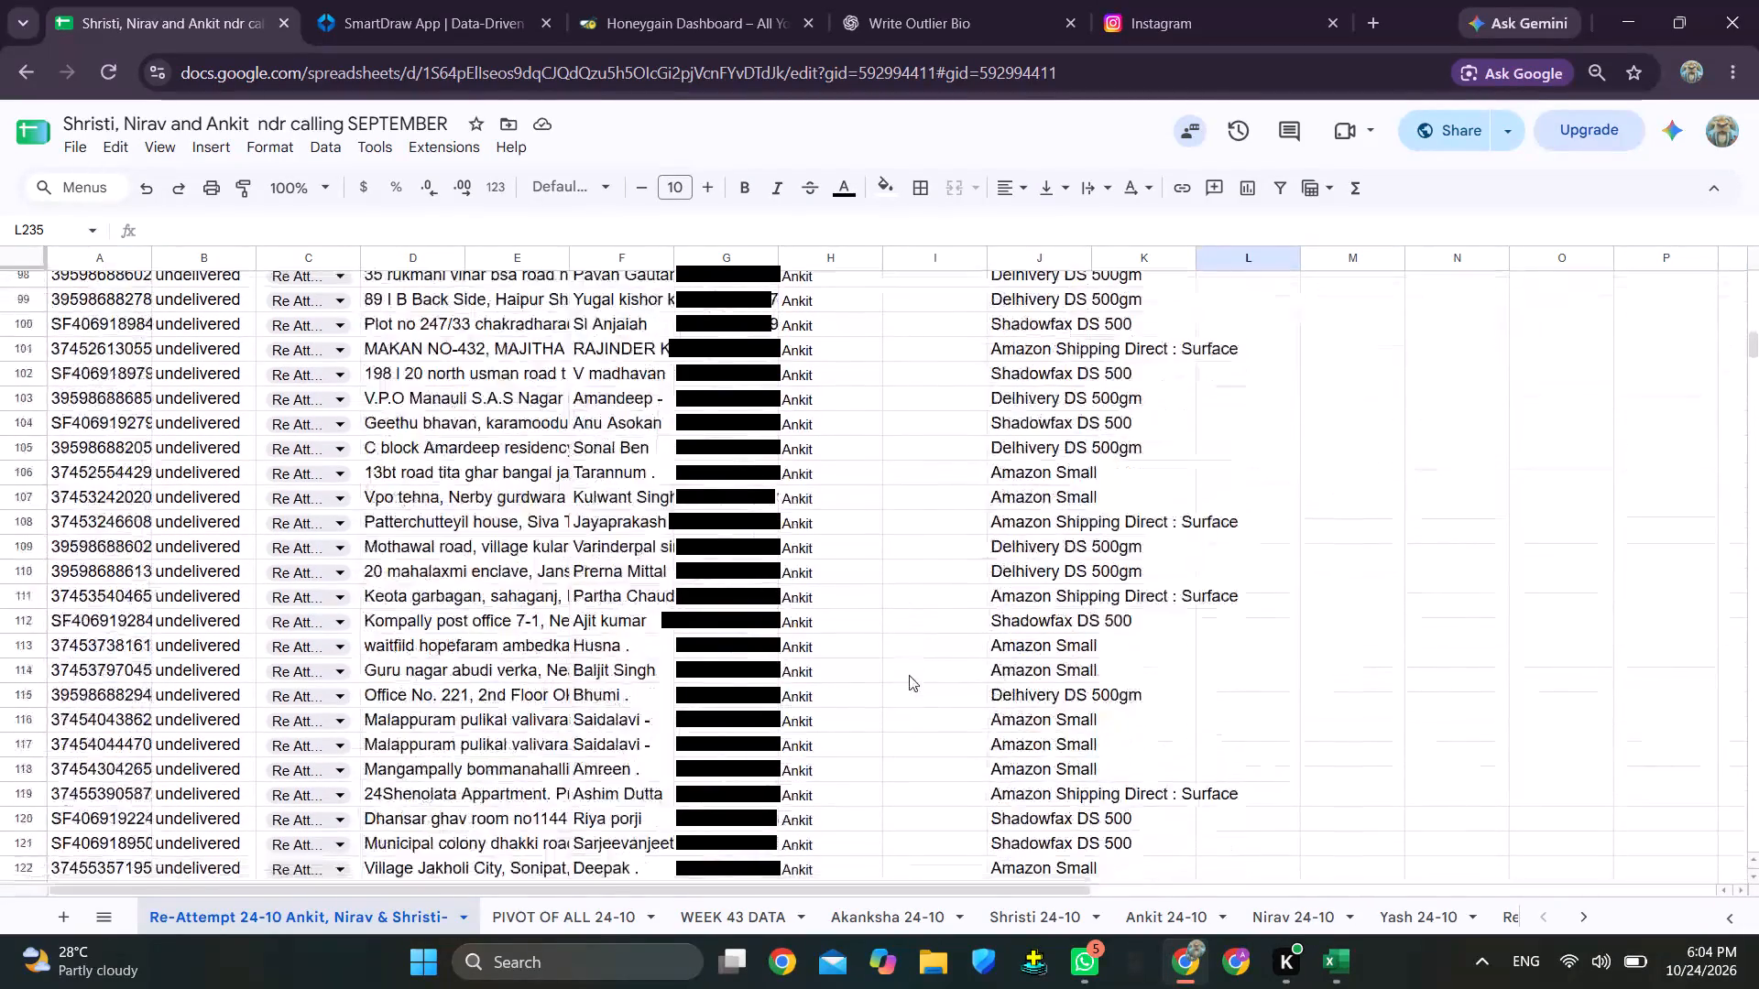
scroll(909, 675, "up", 19)
scroll(911, 674, "up", 5)
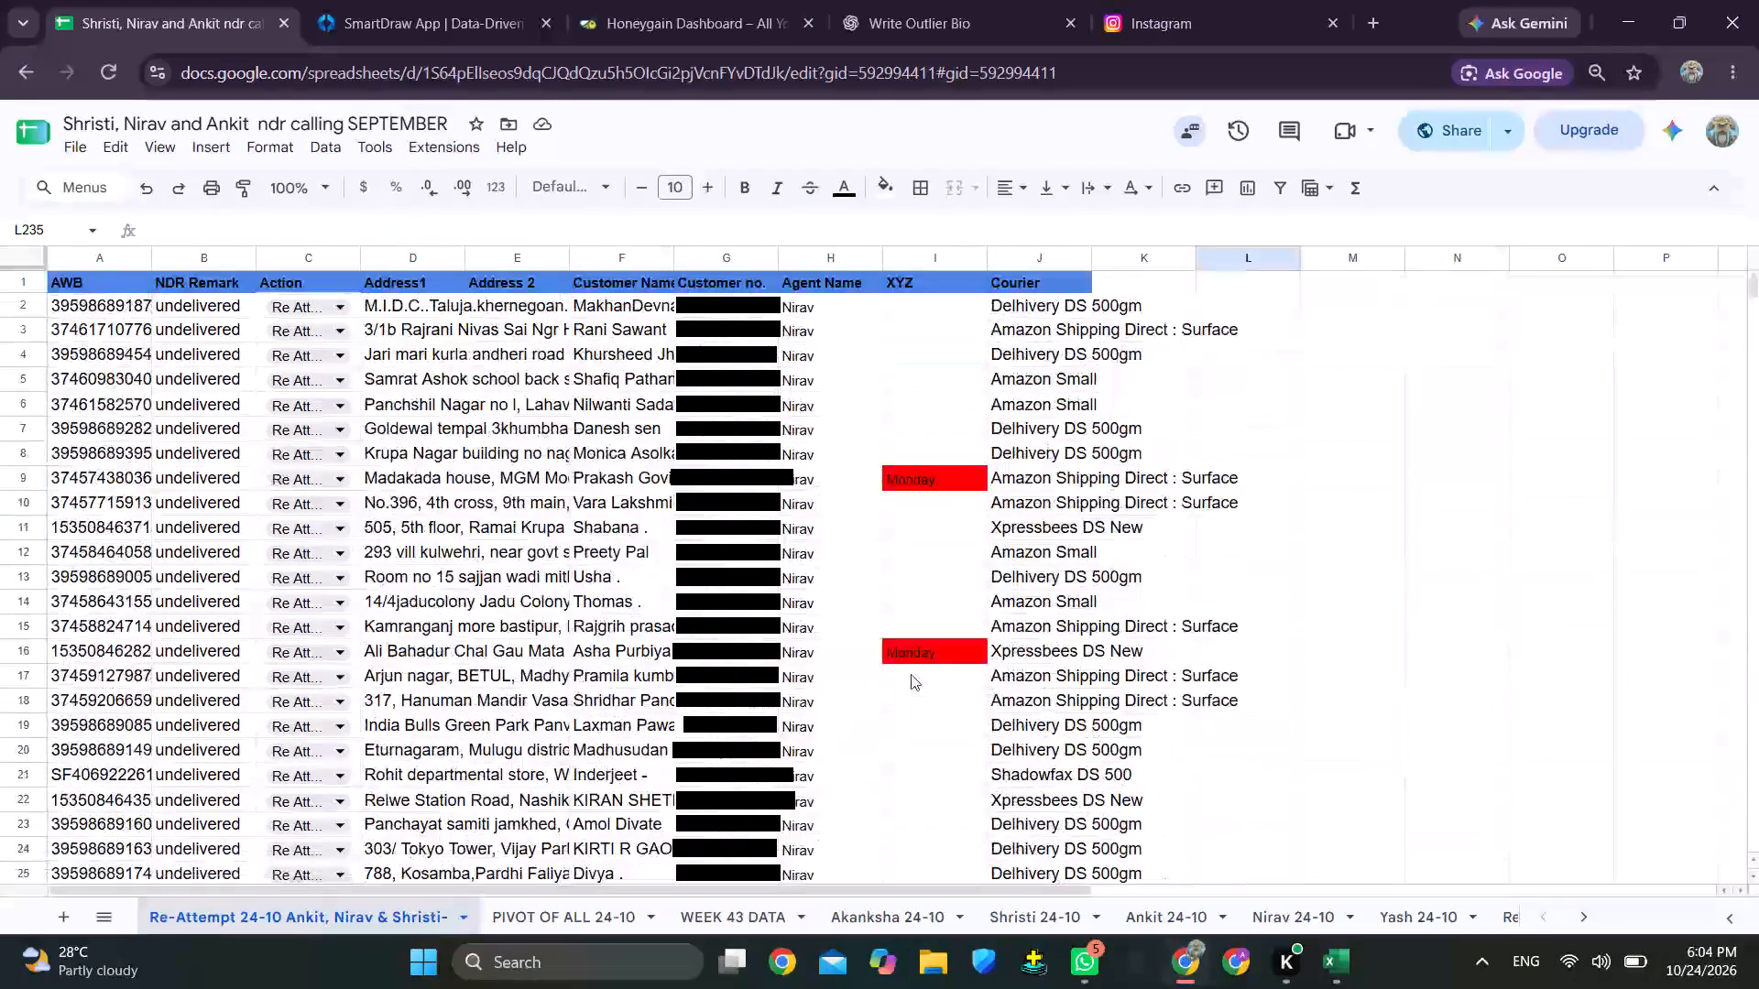
left_click(536, 907)
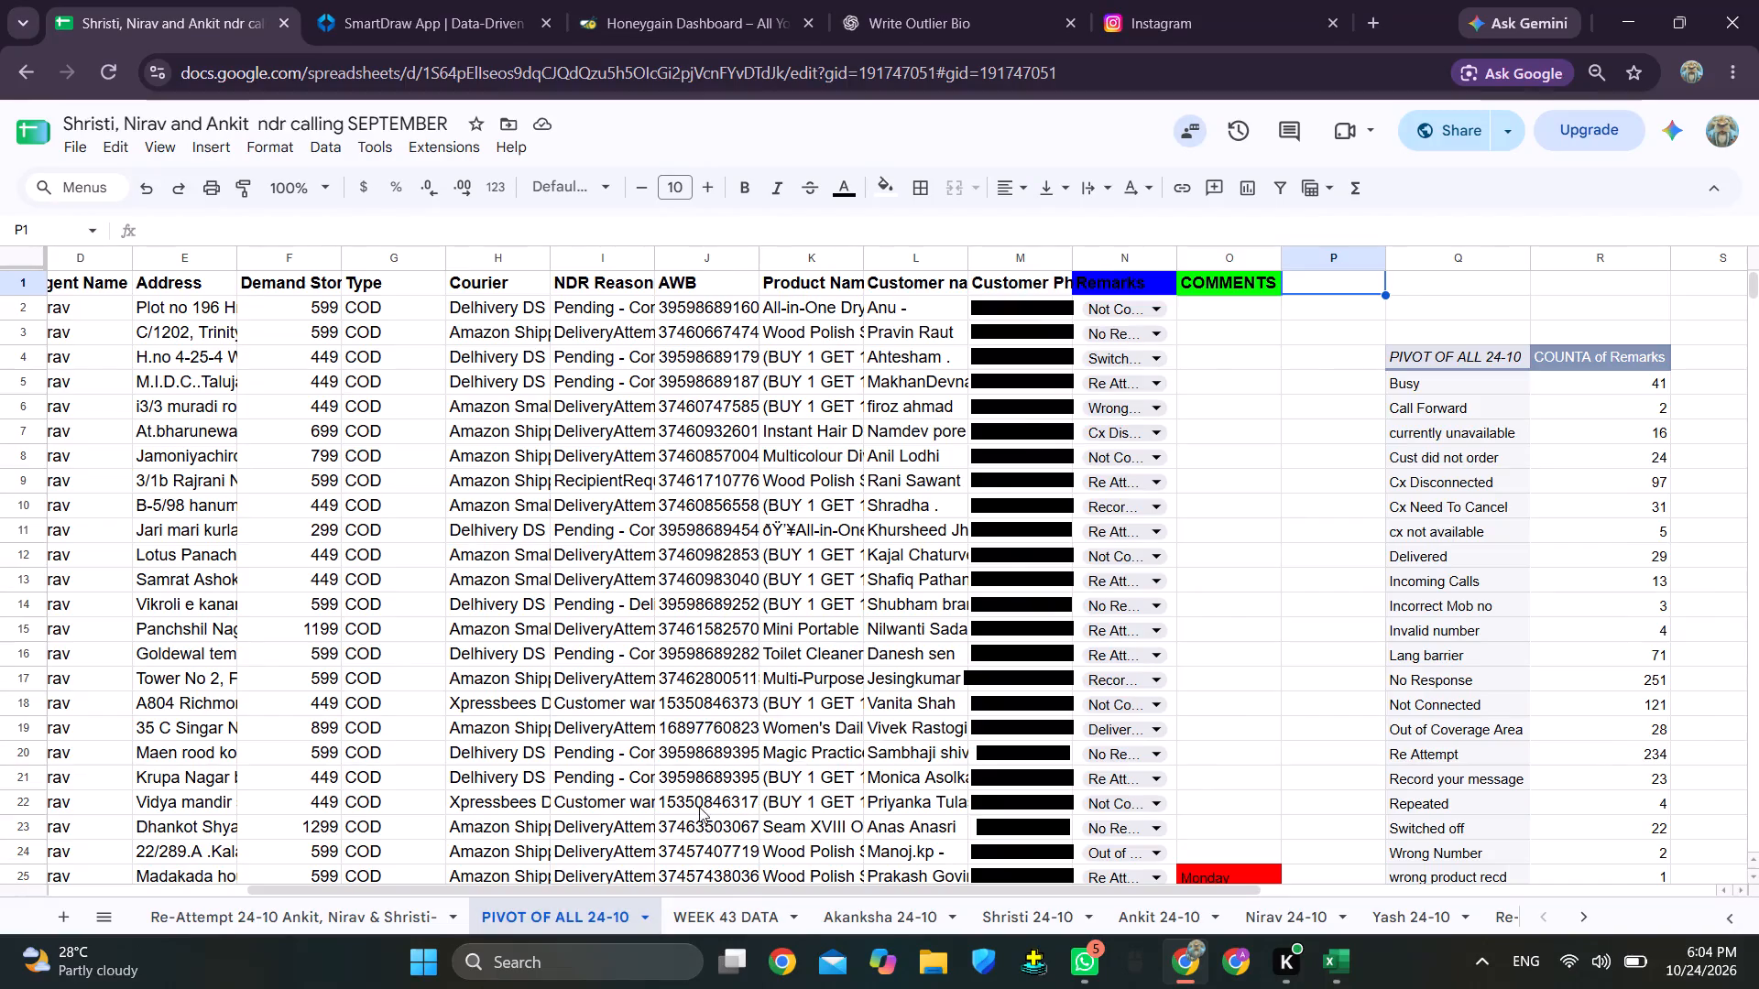
scroll(1341, 582, "down", 1)
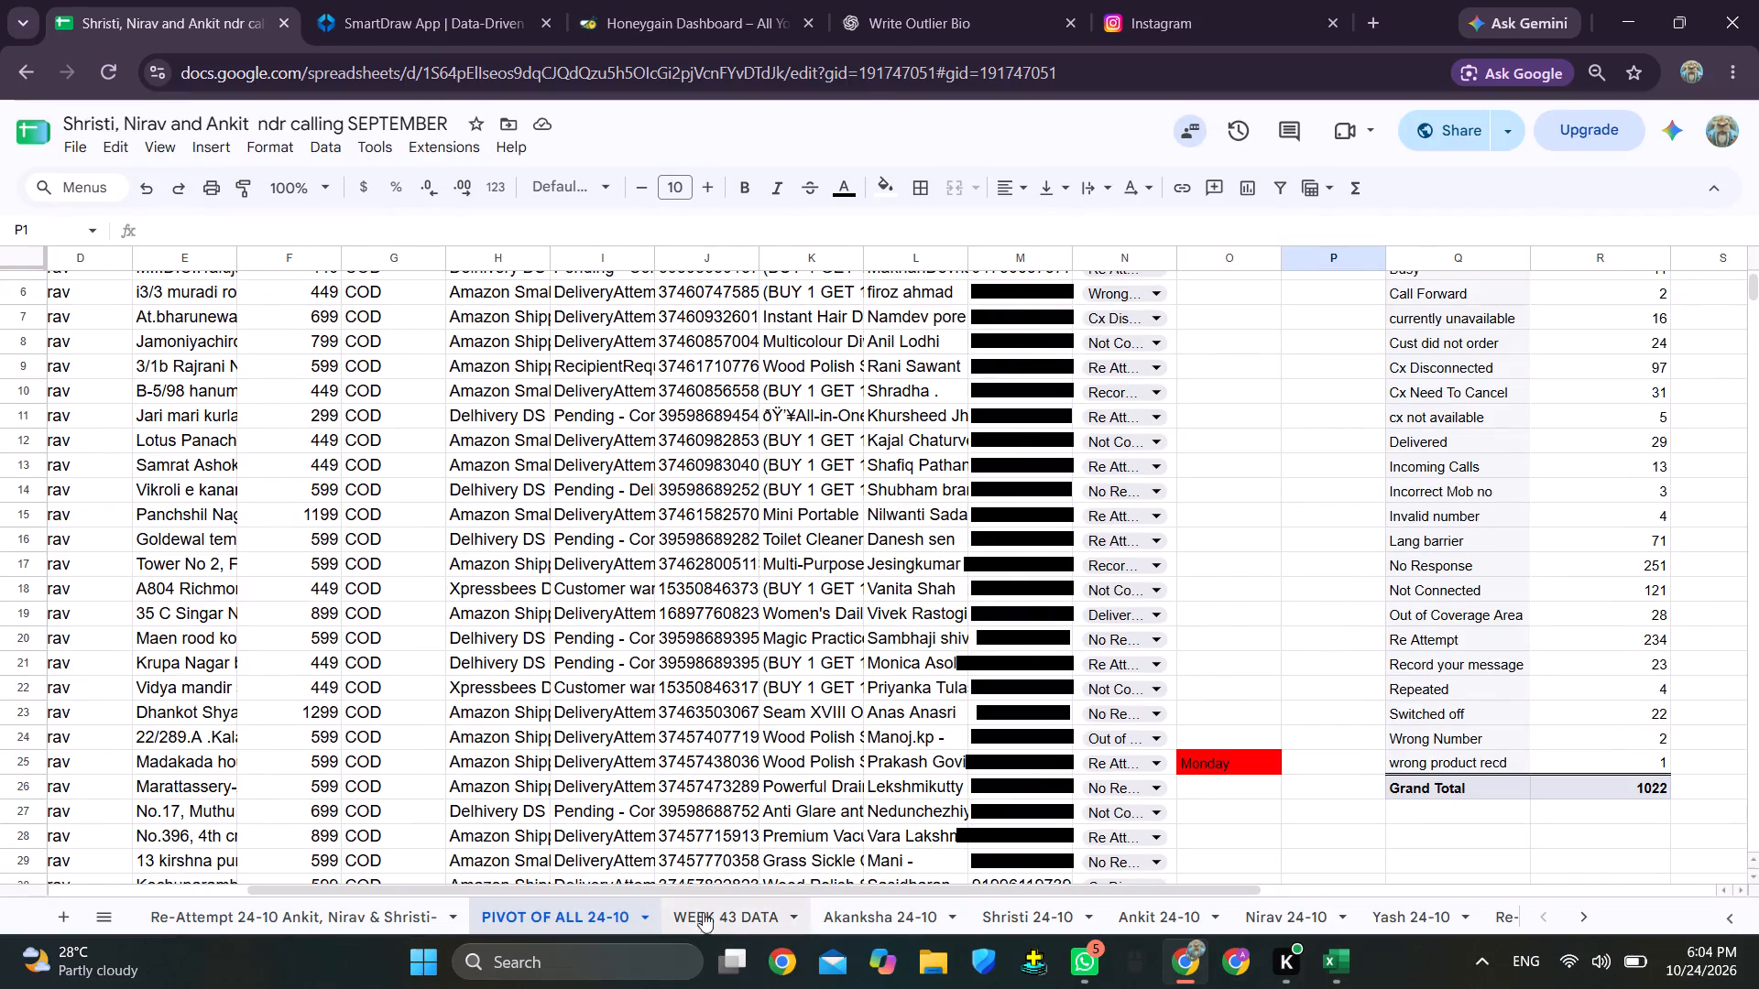
left_click(746, 913)
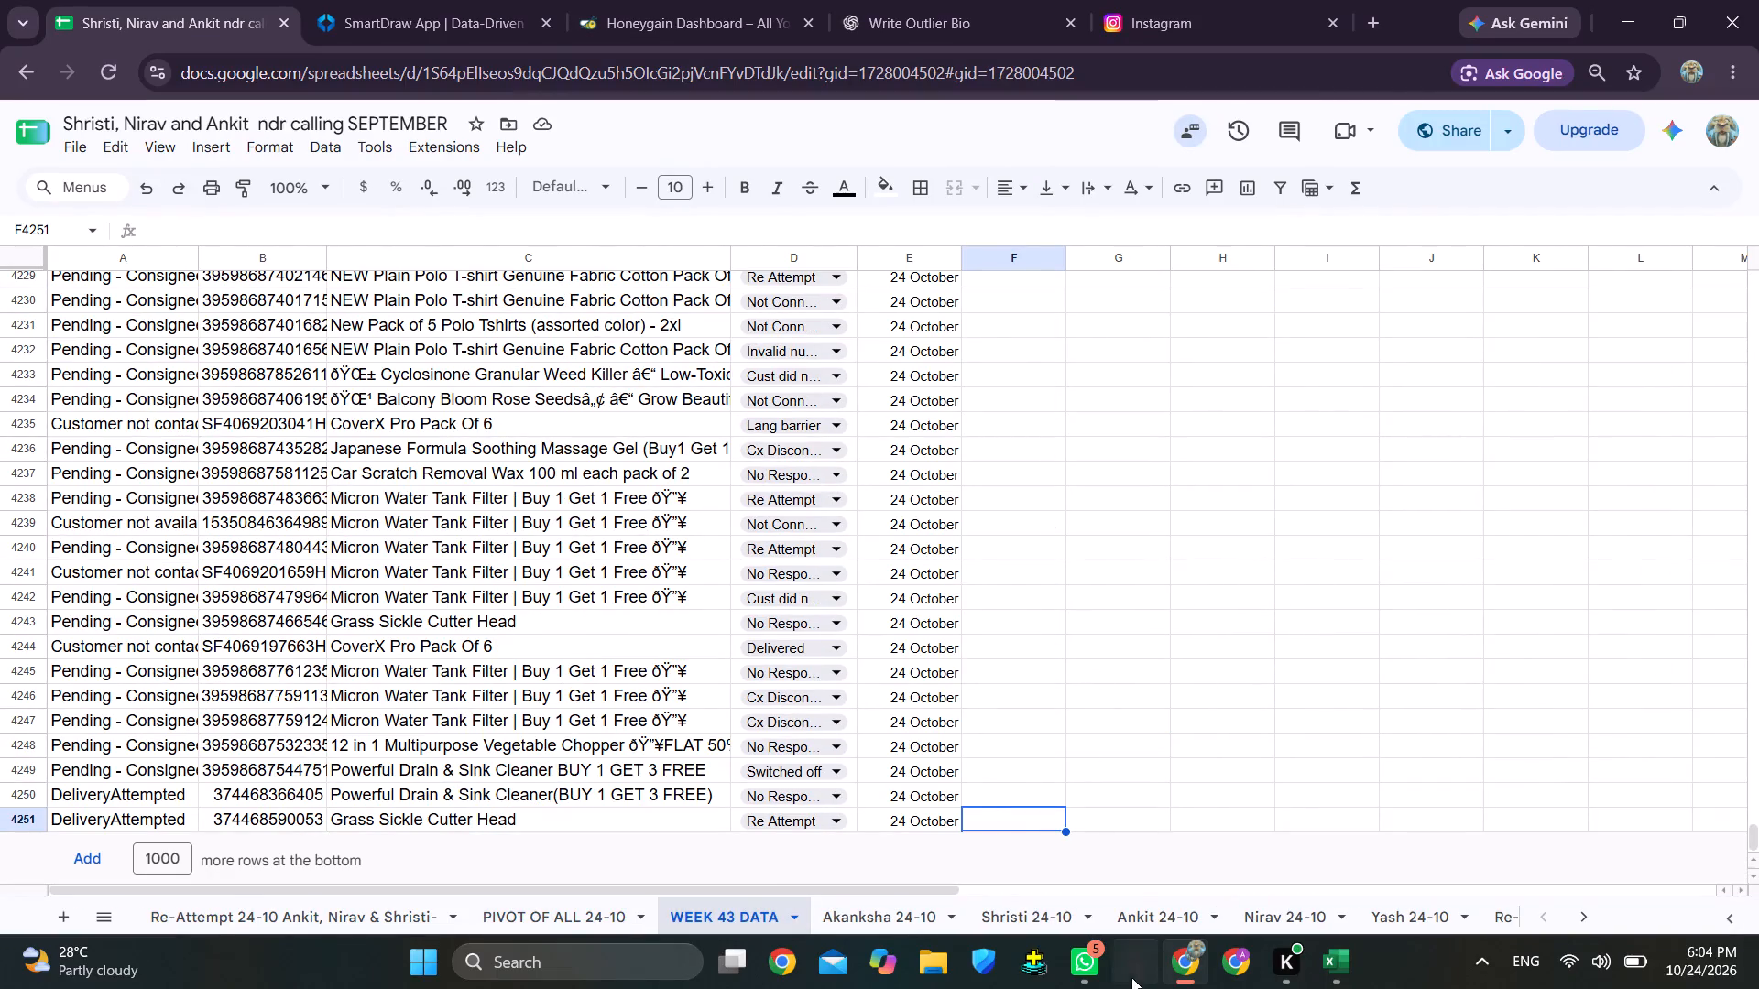